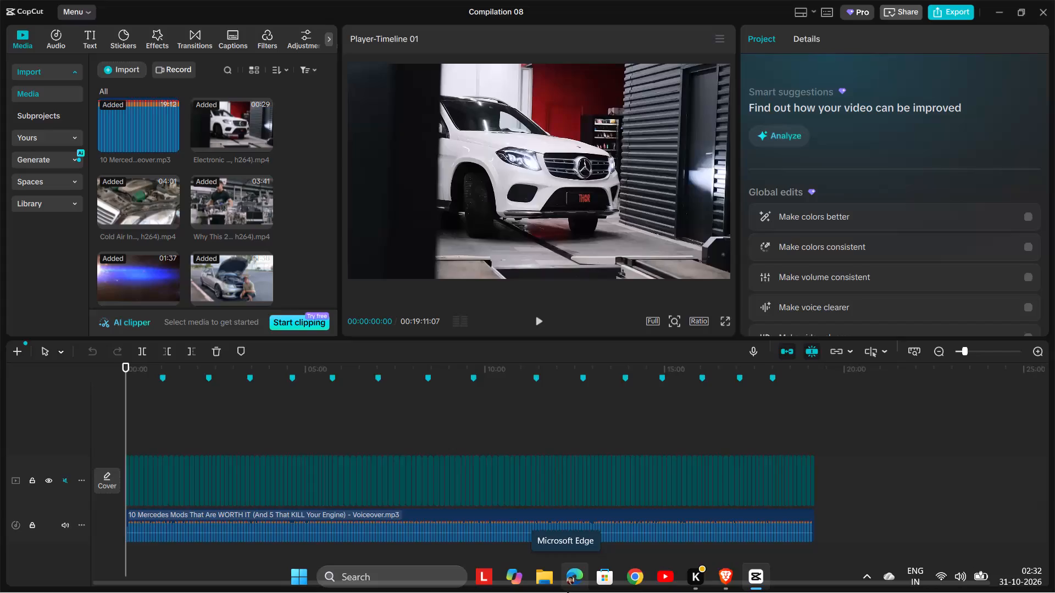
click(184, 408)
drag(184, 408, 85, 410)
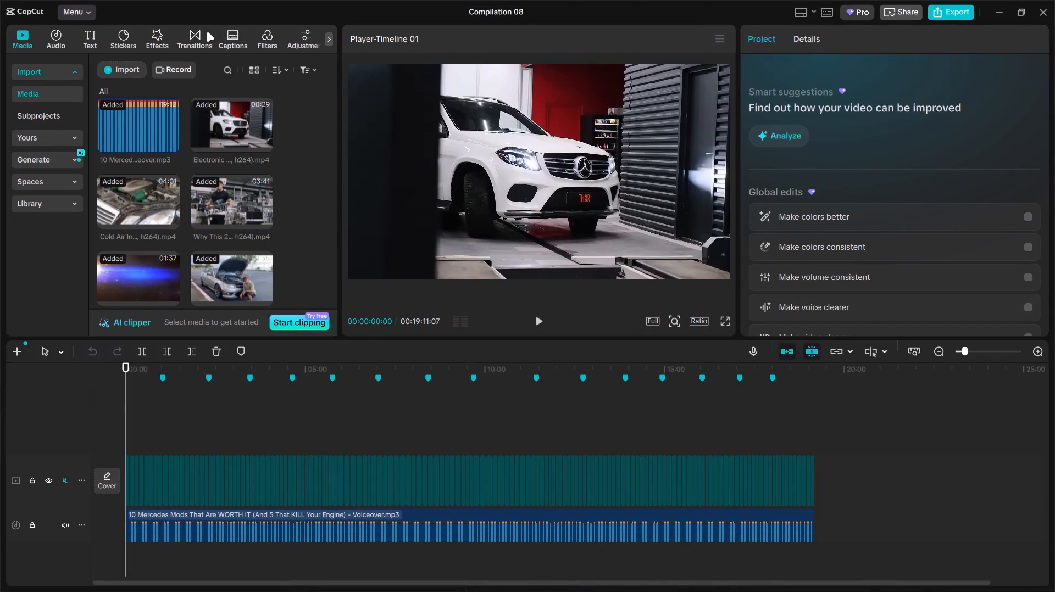
Import the CapCut SRT subtitle file from the Downloads folder as a captions file.
click(228, 34)
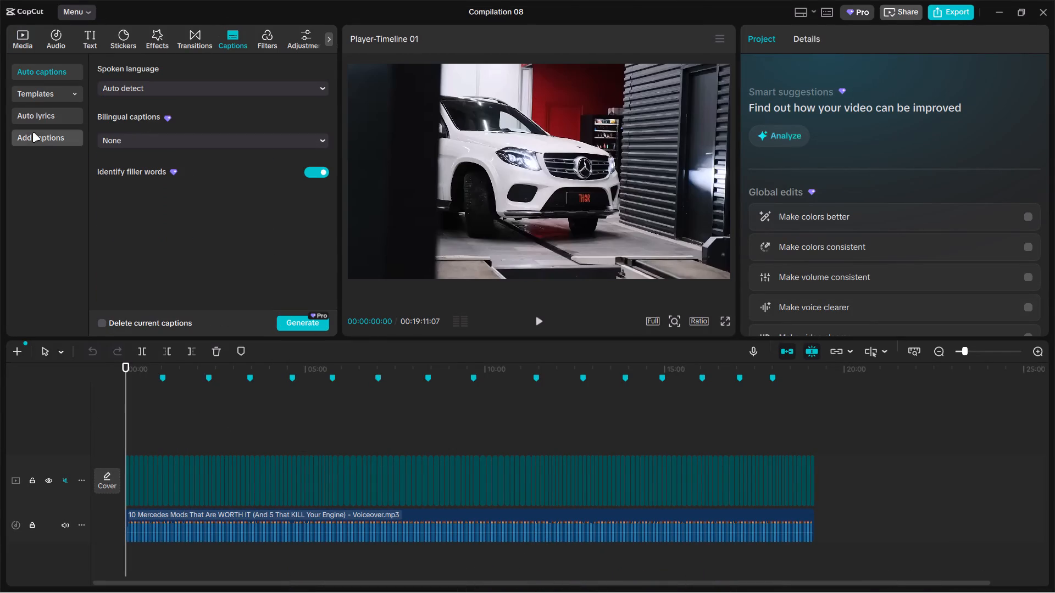
click(32, 132)
click(204, 127)
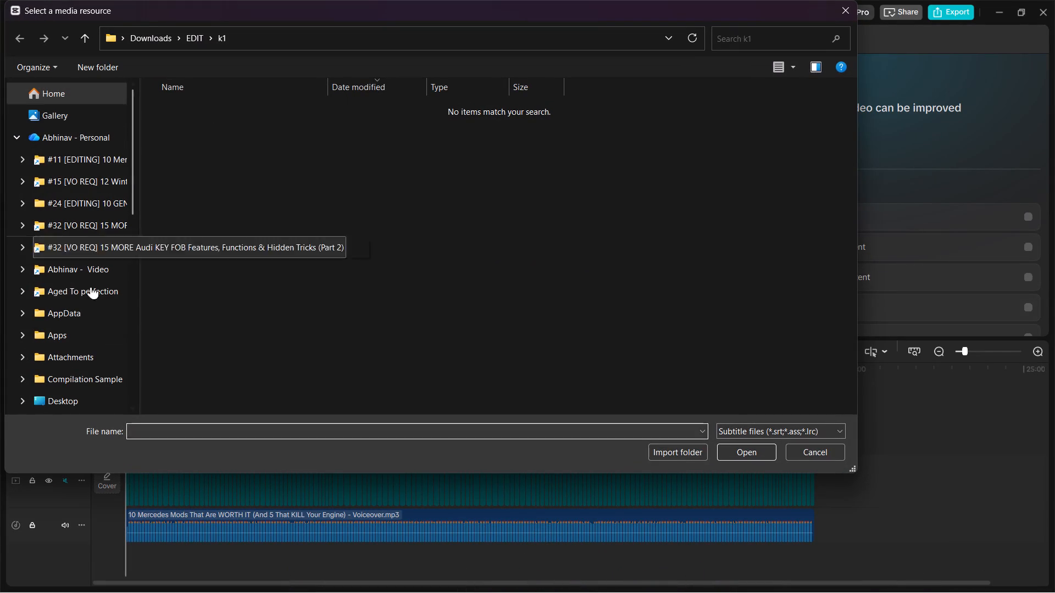
scroll(92, 332, down, 7)
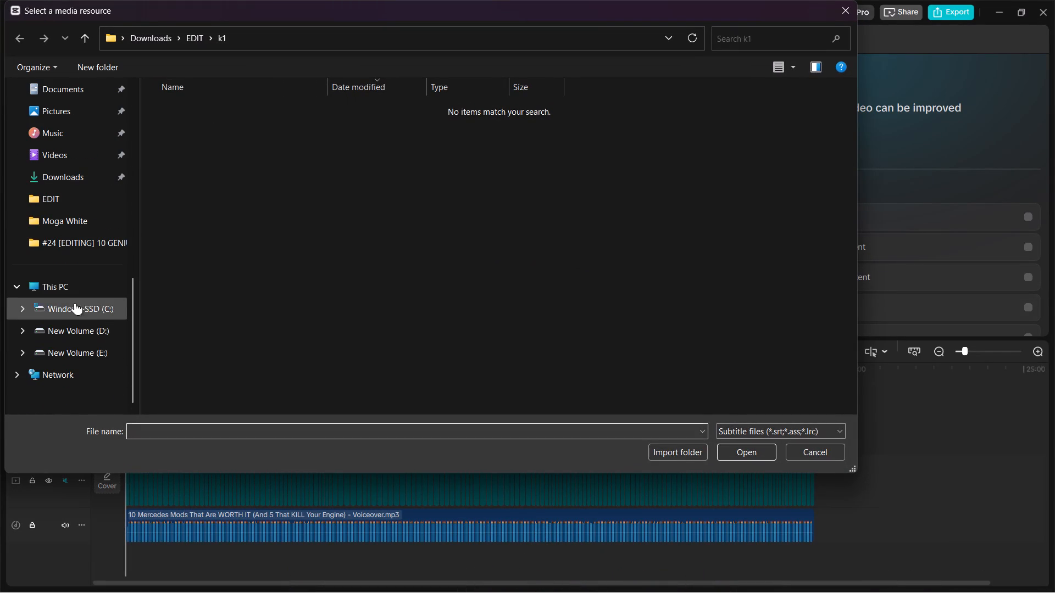
click(73, 169)
double_click(180, 135)
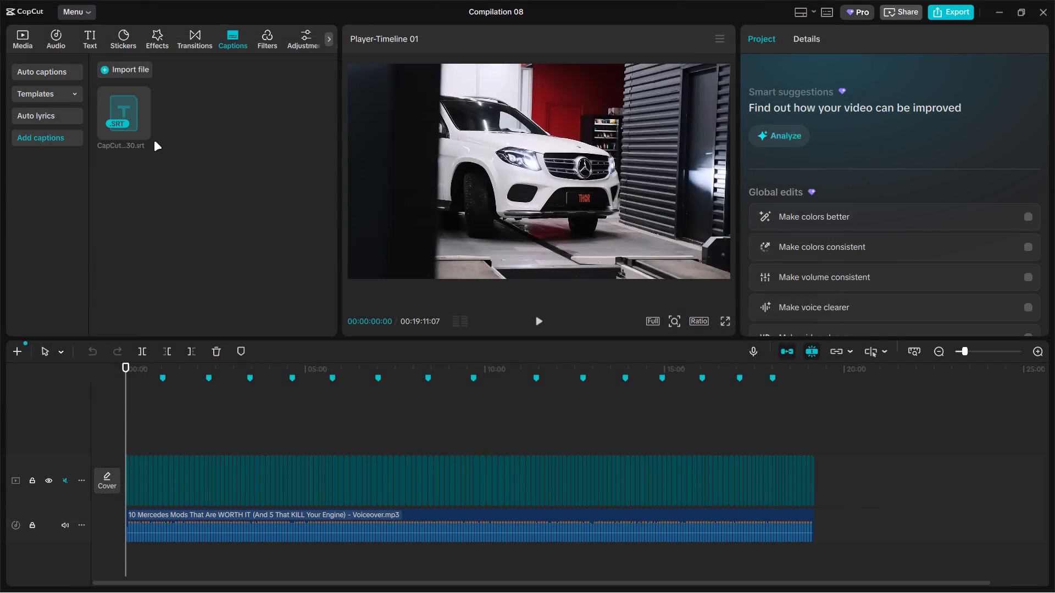
Add the imported SRT captions to the timeline.
click(142, 132)
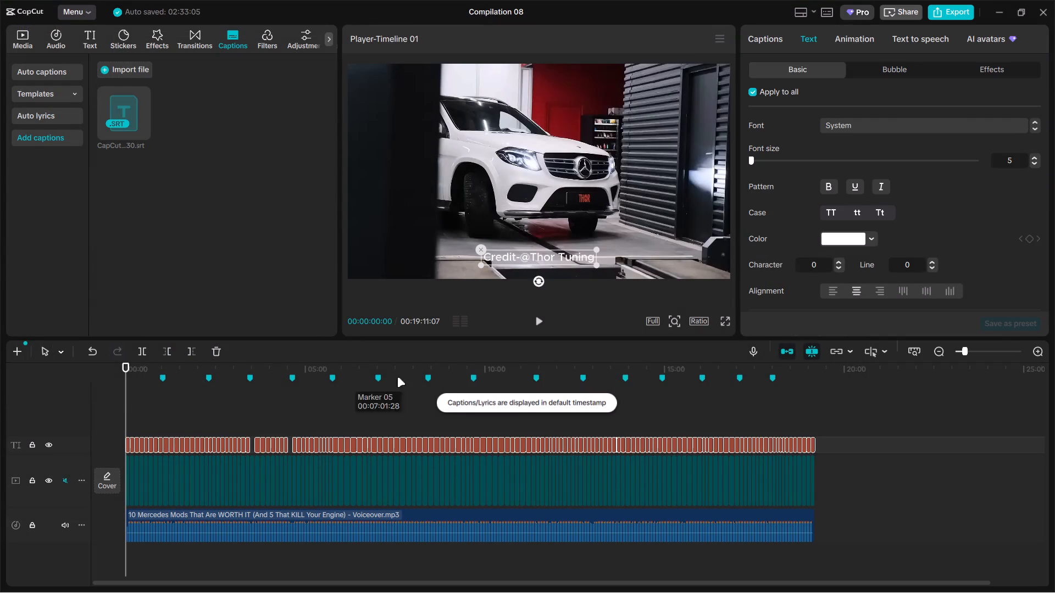
Examine how the credit captions line up with the video clips along the timeline.
ctrl+scroll(388, 458, up, 18)
ctrl+scroll(386, 462, up, 19)
ctrl+scroll(386, 466, up, 2)
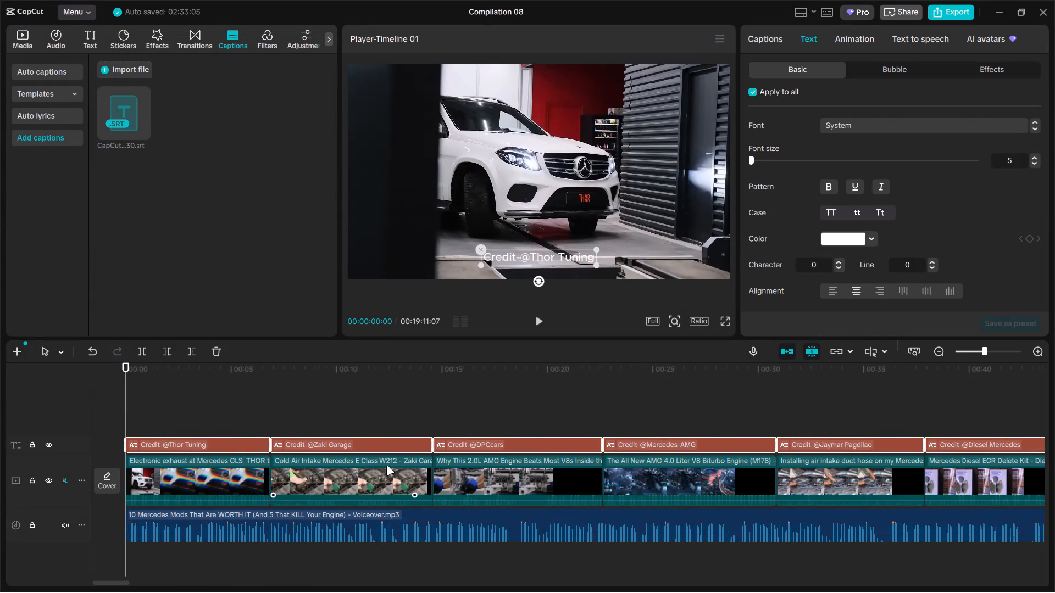
ctrl+scroll(386, 466, up, 5)
ctrl+scroll(386, 466, down, 2)
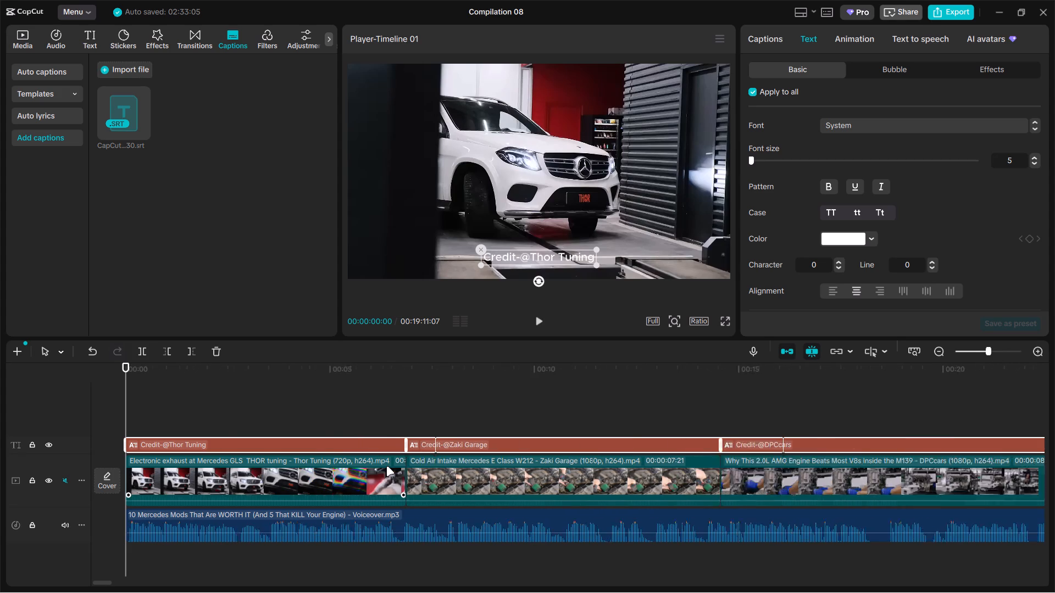
ctrl+scroll(386, 466, down, 20)
ctrl+scroll(386, 466, down, 12)
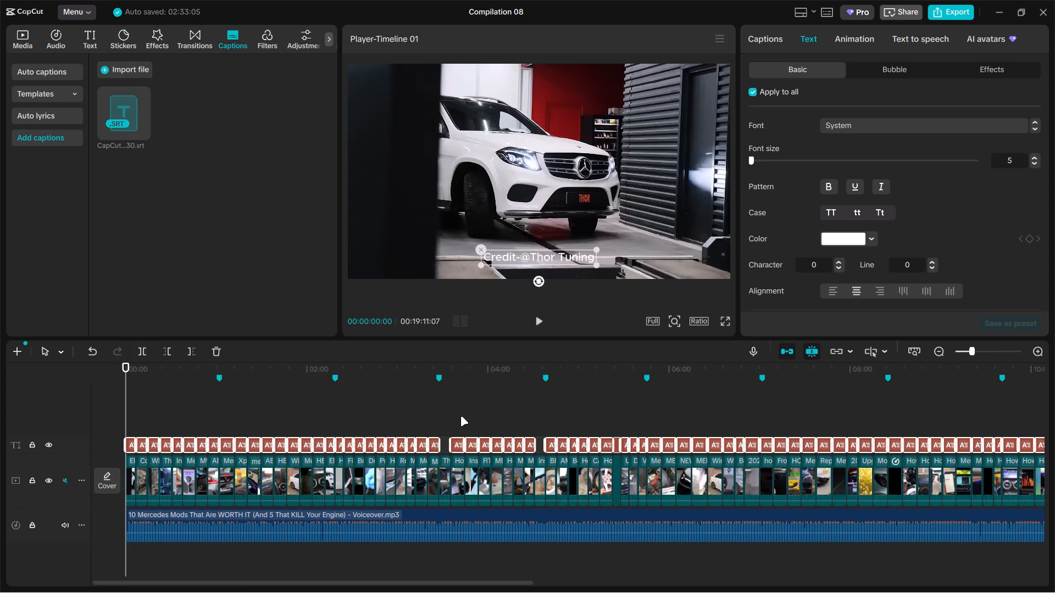
Inspect the first gap in the credit captions, over the Mercedes-Benz dashcam activation clip, placing the playhead at about 00:03:30.
click(437, 426)
ctrl+scroll(462, 437, up, 20)
ctrl+scroll(462, 437, up, 1)
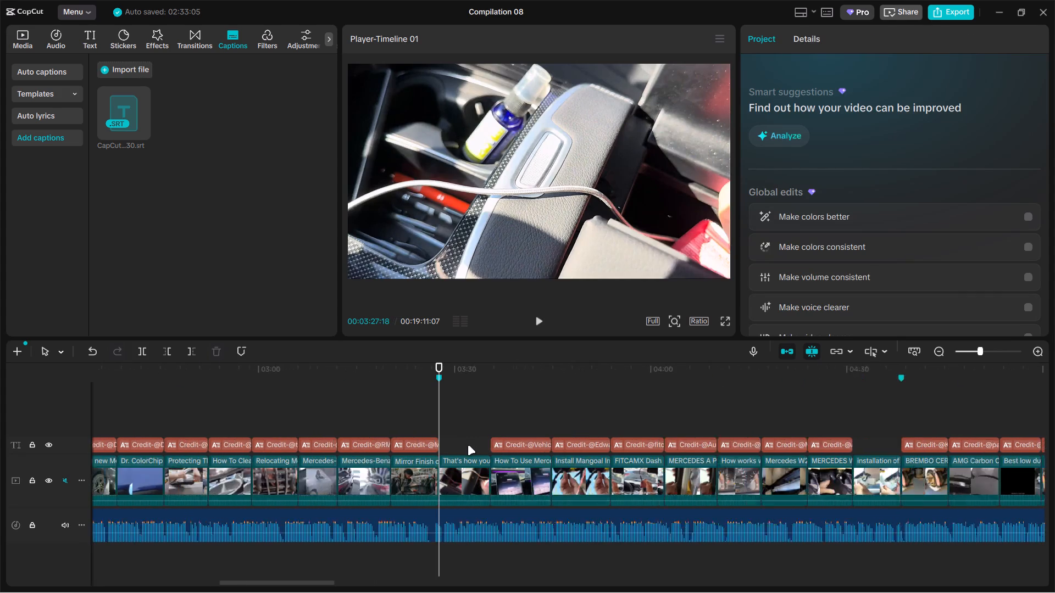
ctrl+scroll(469, 456, up, 7)
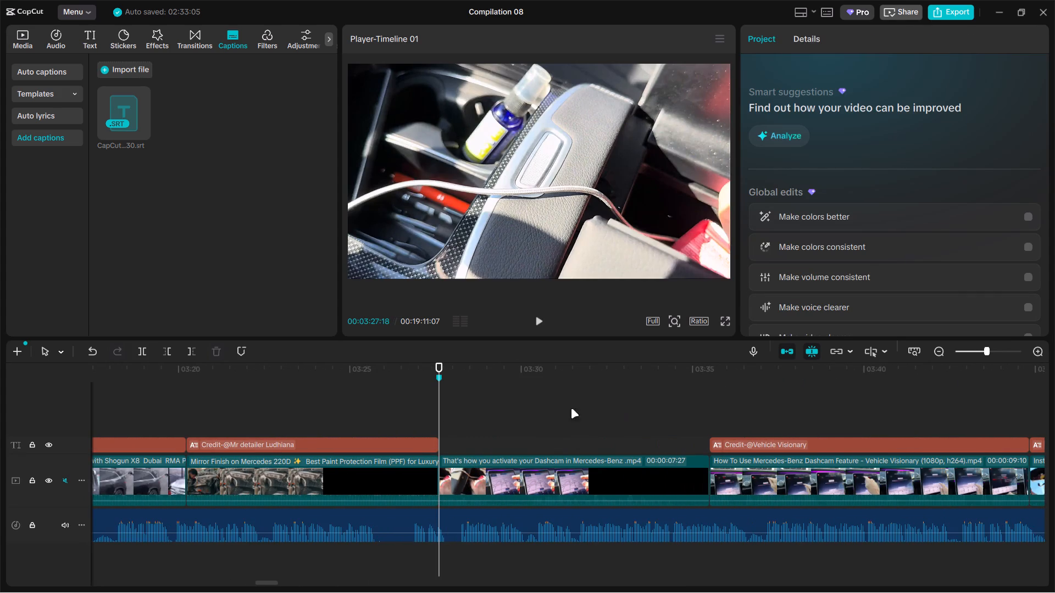
click(529, 426)
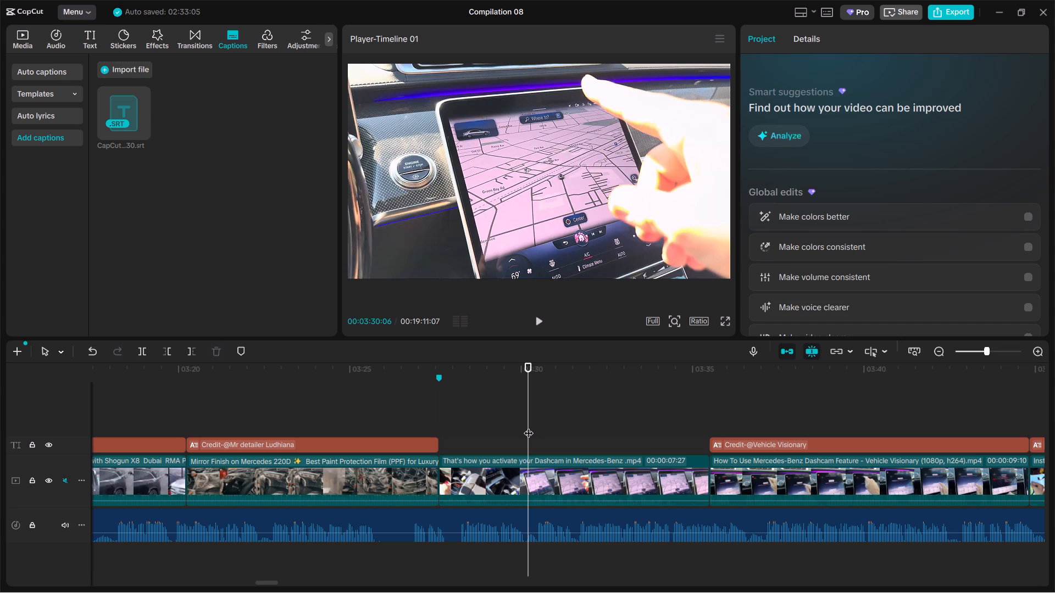
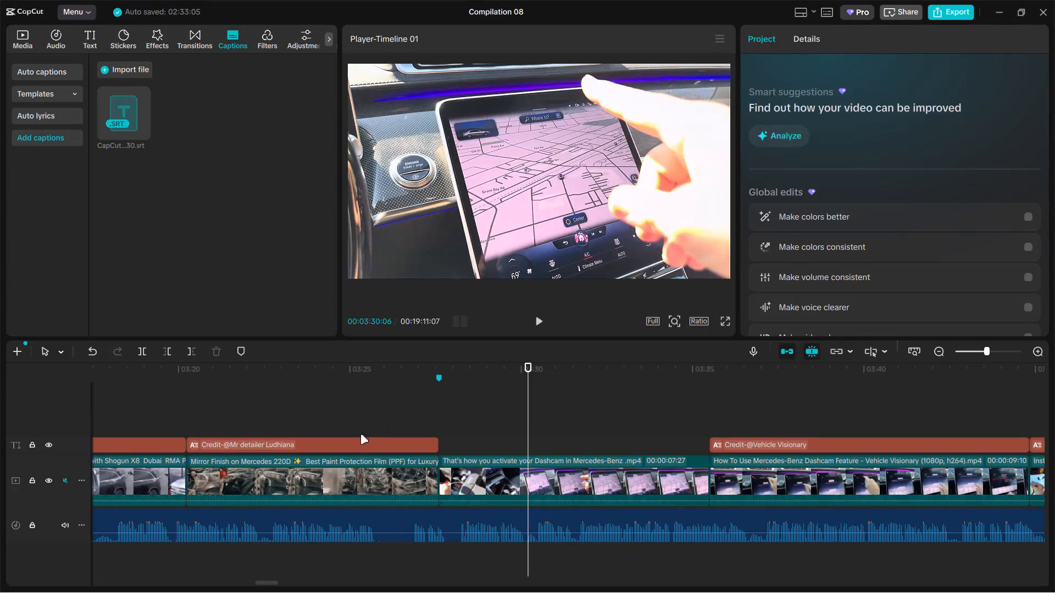
click(353, 442)
key(ctrl+c)
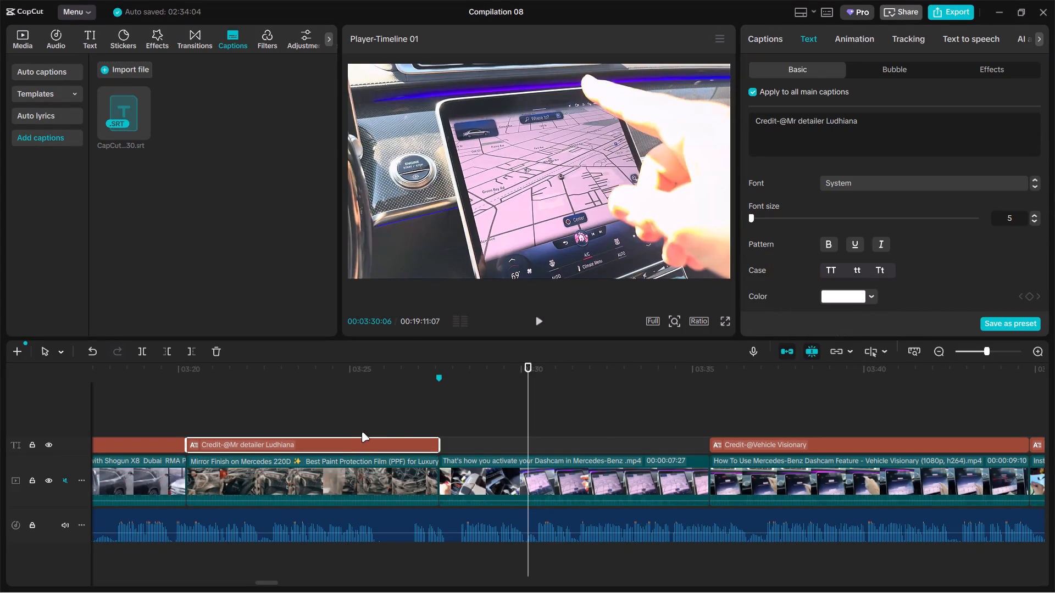
ctrl+click(440, 418)
key(ctrl+v)
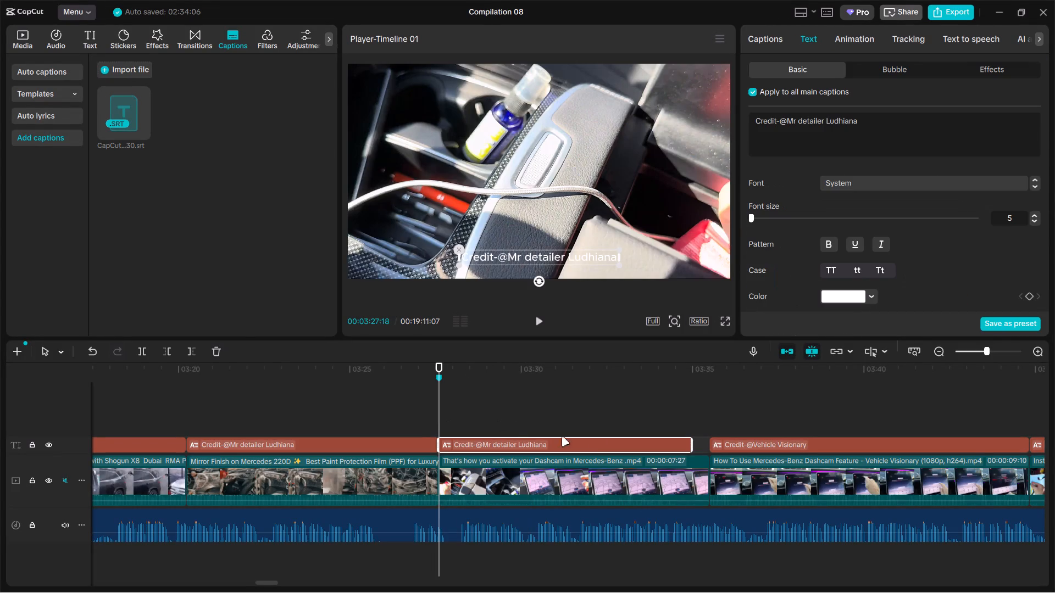
drag(691, 444, 728, 444)
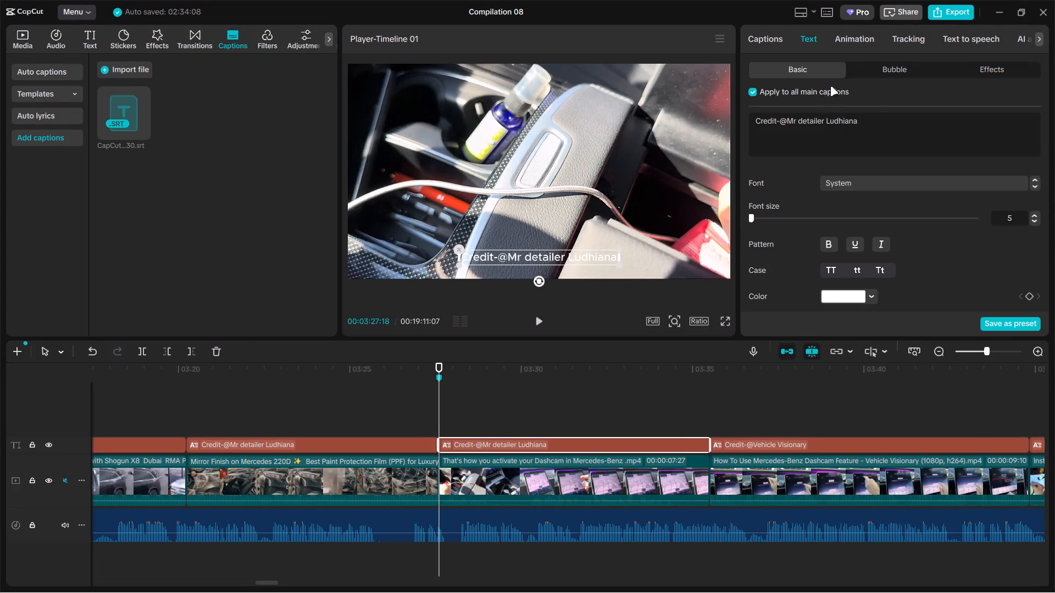
drag(882, 127, 786, 118)
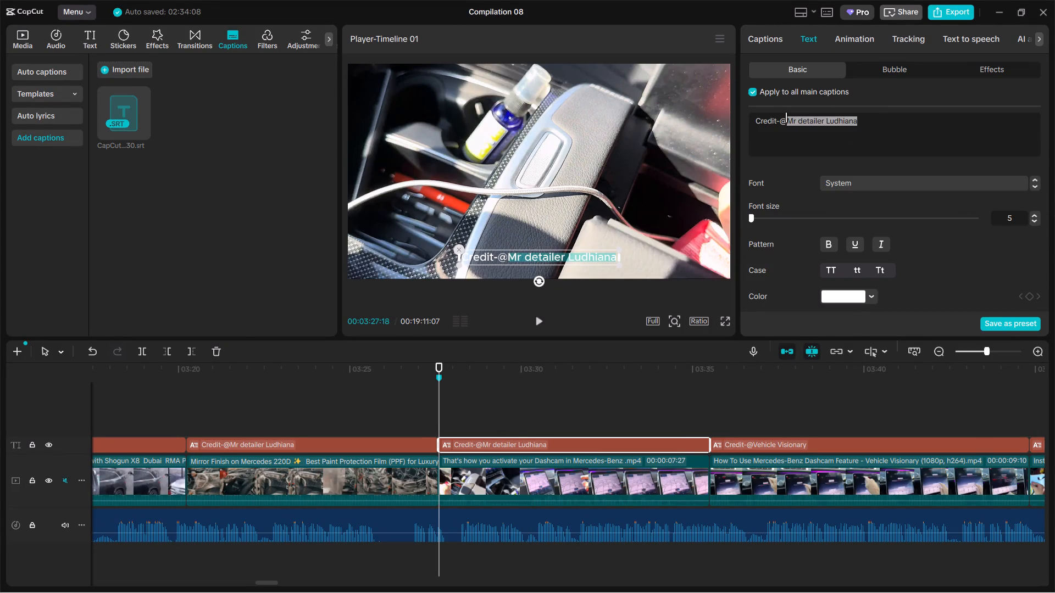
key(BackSpace)
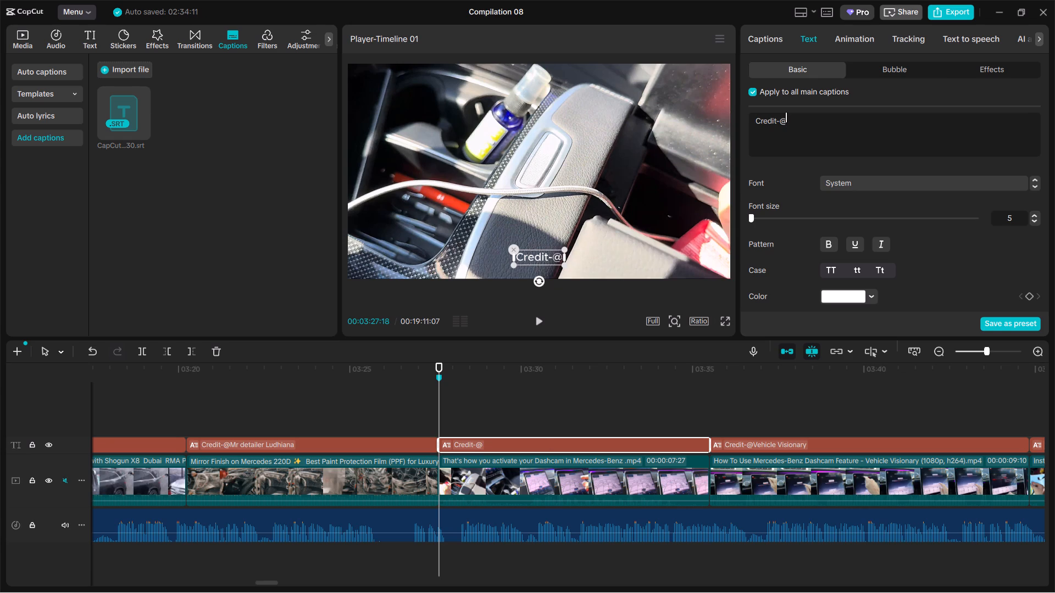
text(achan)
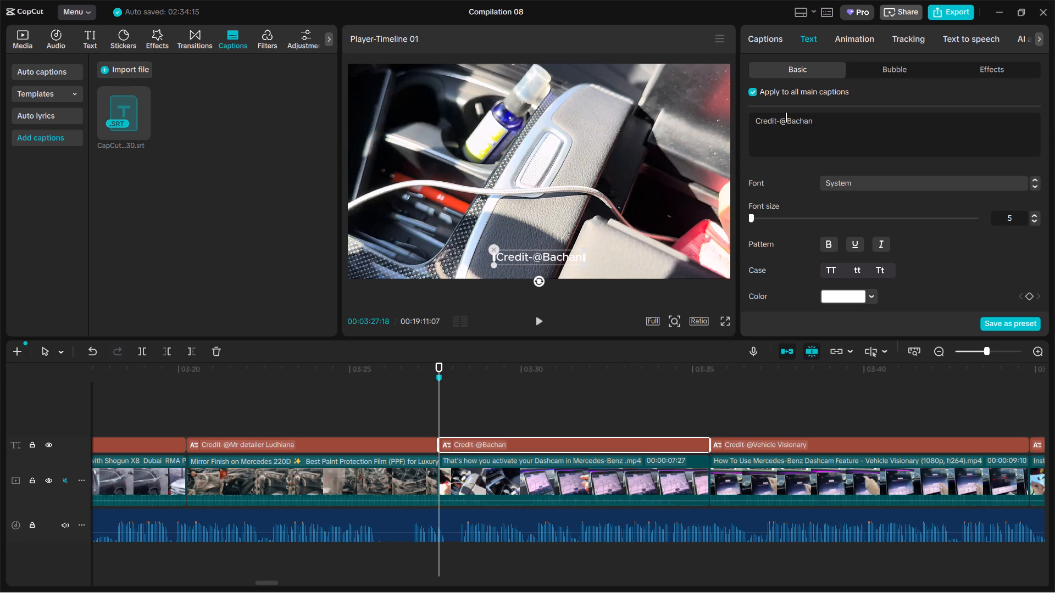
key(shift+quotedbl)
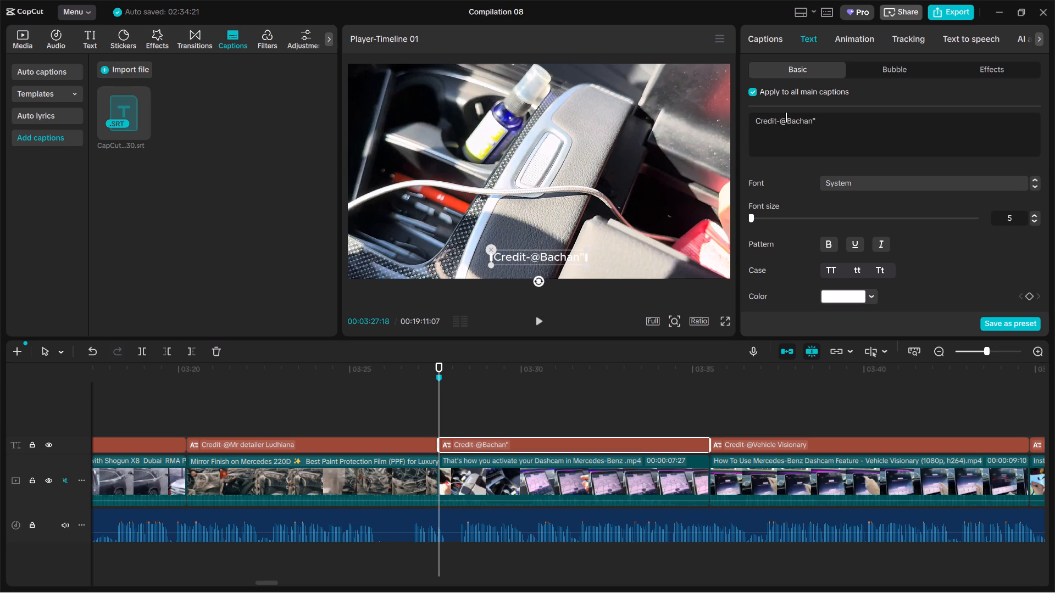
key(BackSpace)
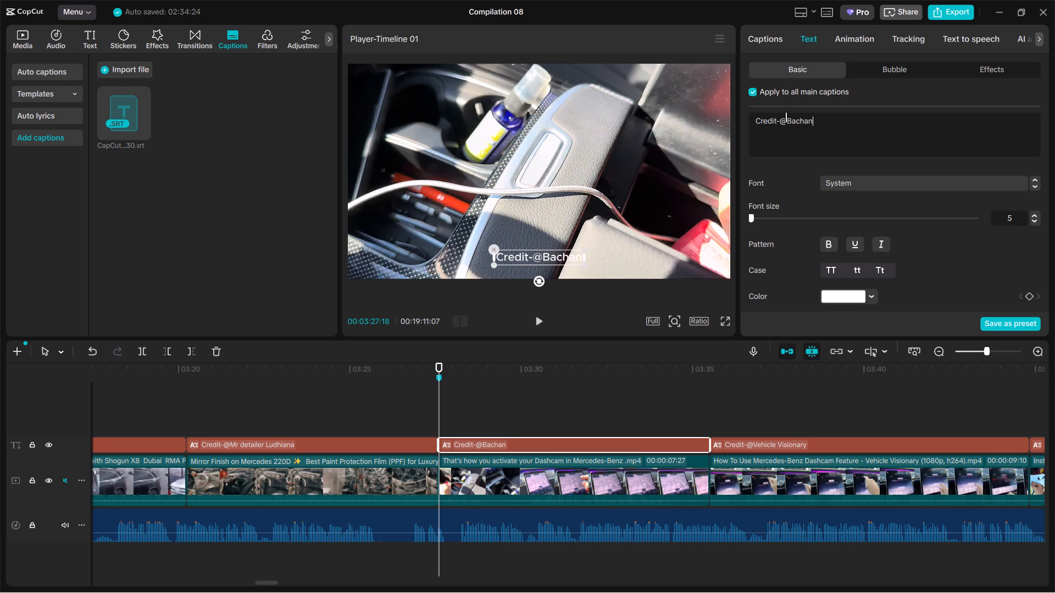
key(apostrophe)
text(s)
key(space)
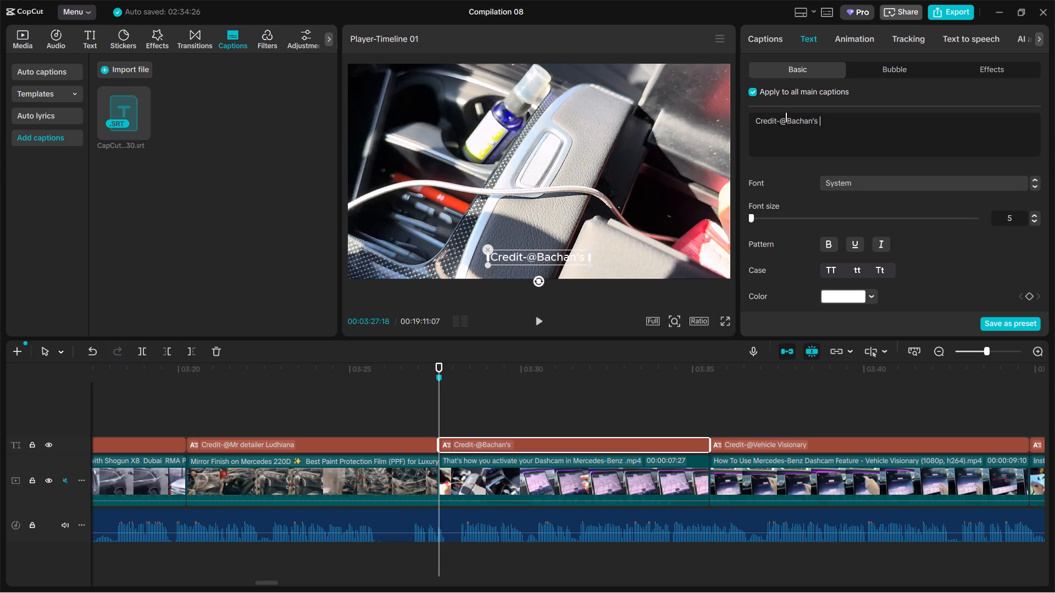
text(TV)
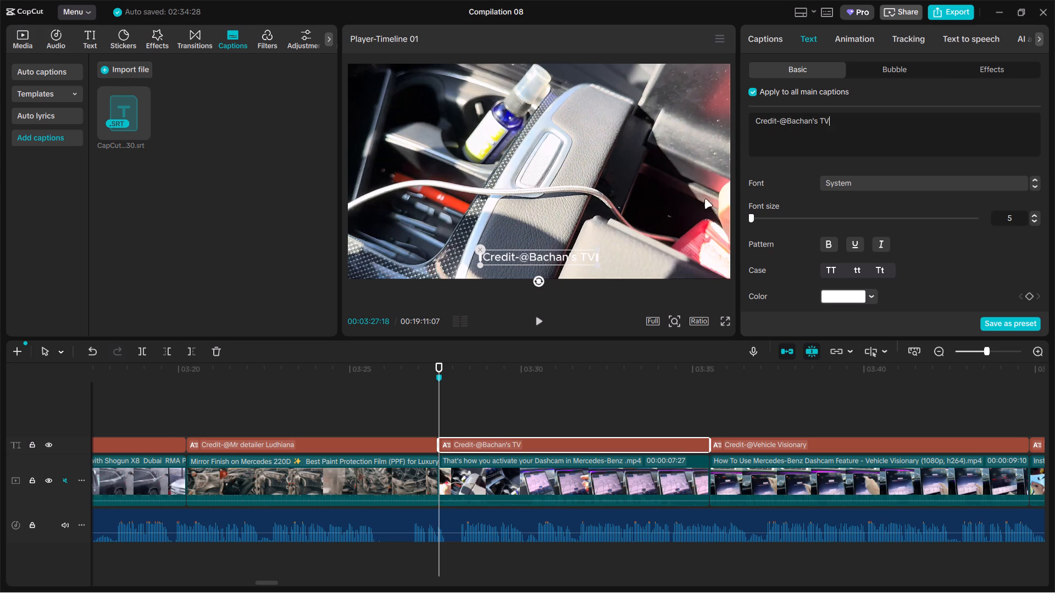
Paste the copied credit caption at 00:04:30:28 over the Benz C/E-class dash cam installation clip, fitted to the clip's end.
ctrl+scroll(618, 427, down, 19)
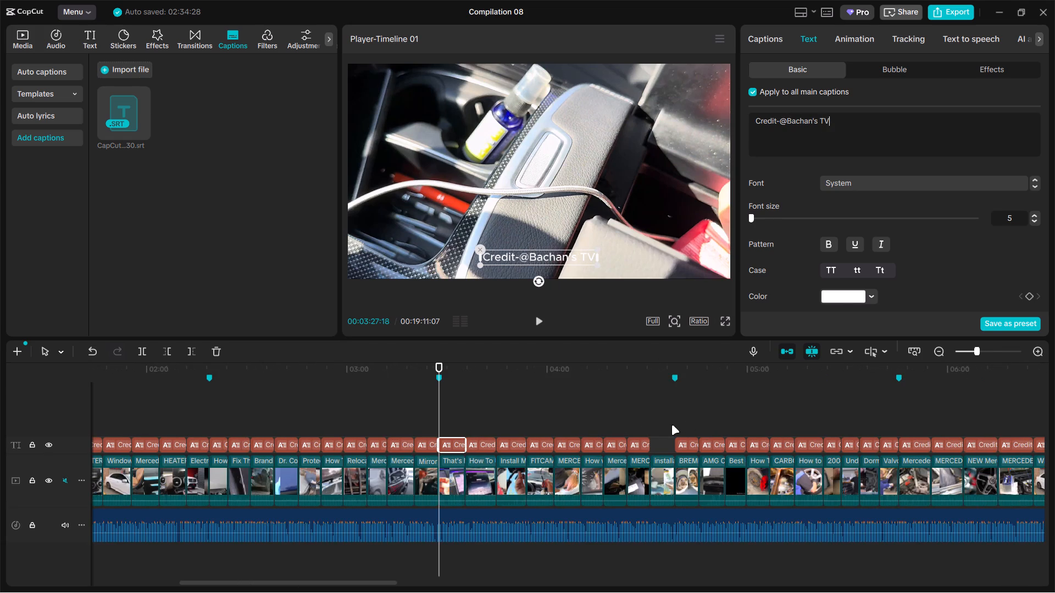
click(644, 423)
drag(644, 423, 649, 420)
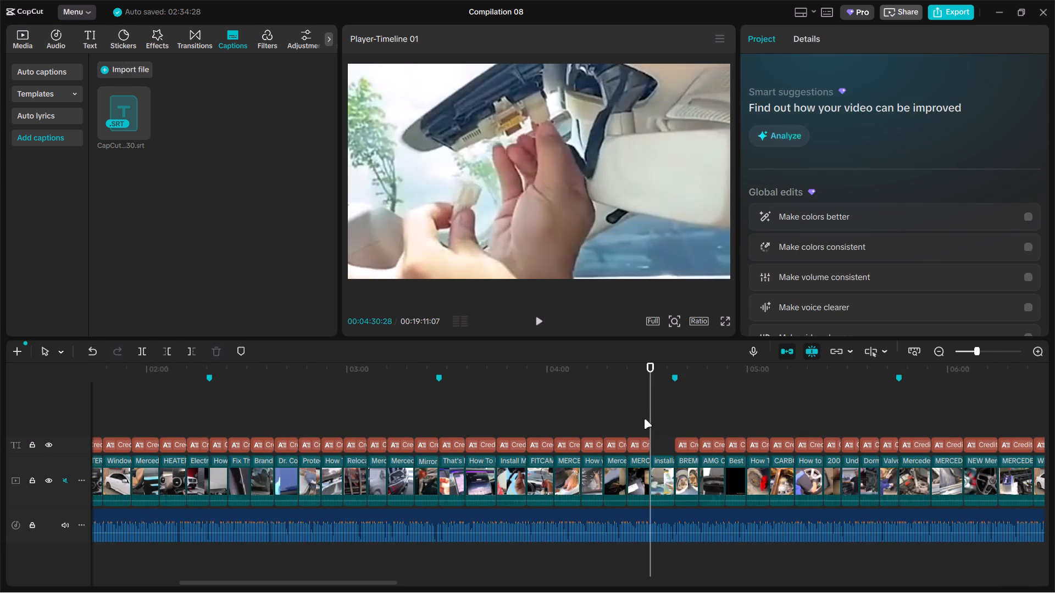
key(ctrl+v)
ctrl+scroll(699, 437, up, 17)
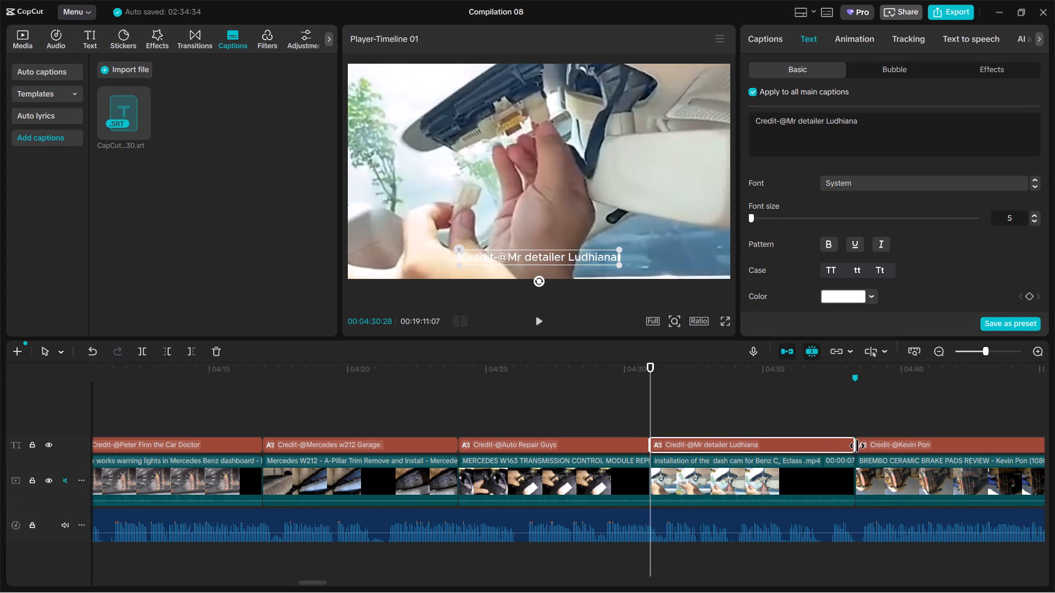
drag(857, 446, 876, 442)
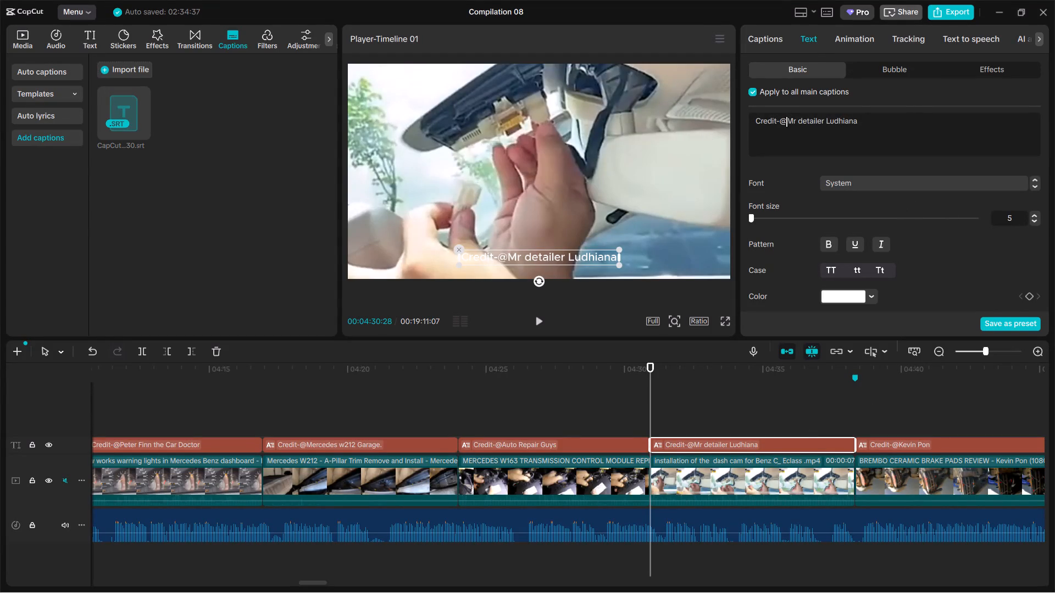
Replace the channel name after "Credit-@" in the dash cam installation clip's caption with that of the clip's creator.
drag(787, 122, 934, 117)
key(BackSpace)
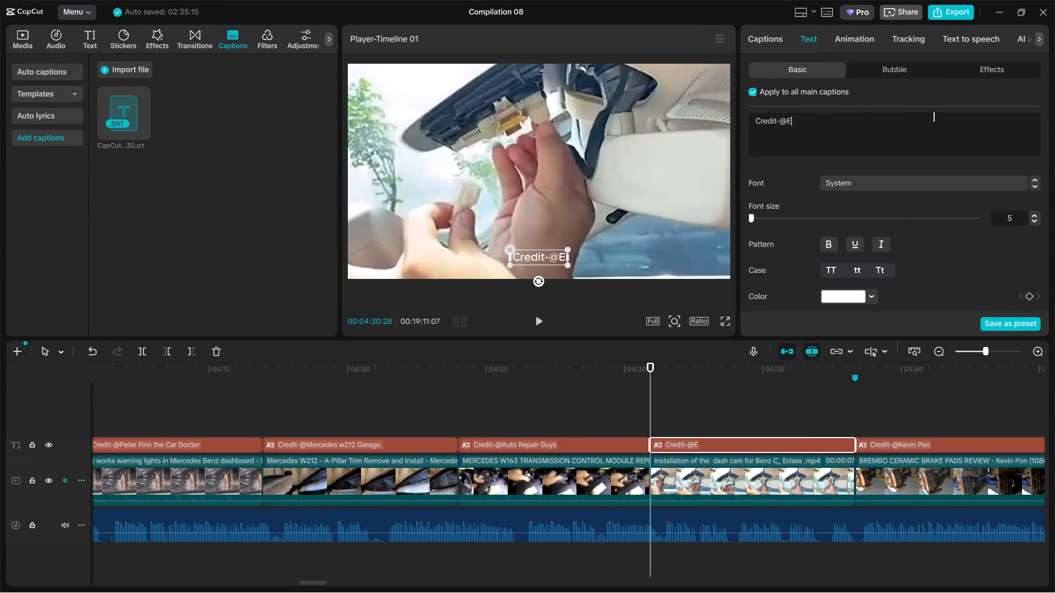
text(ic)
key(space)
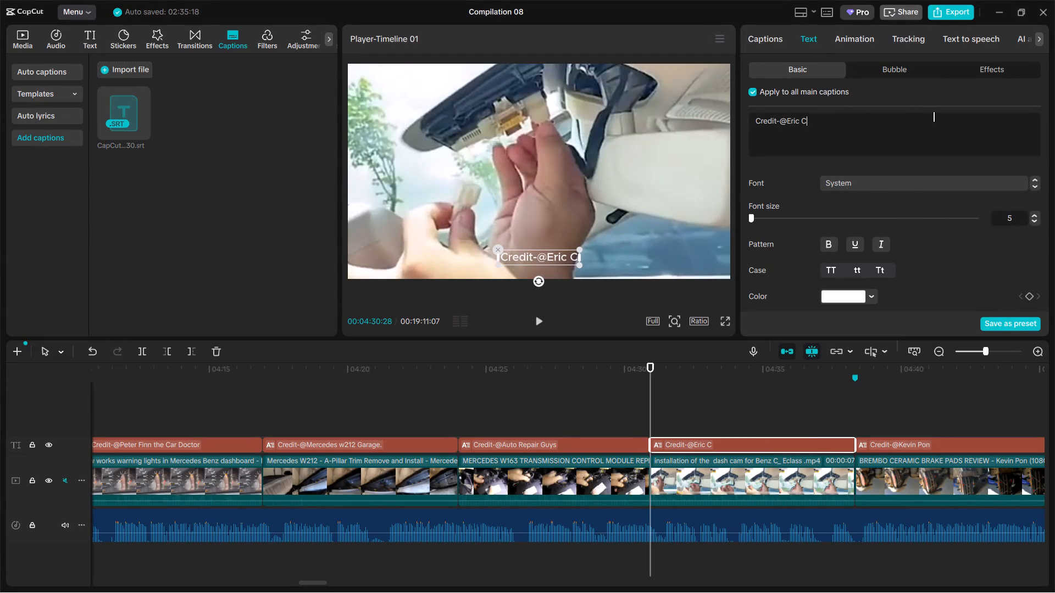
text(hai)
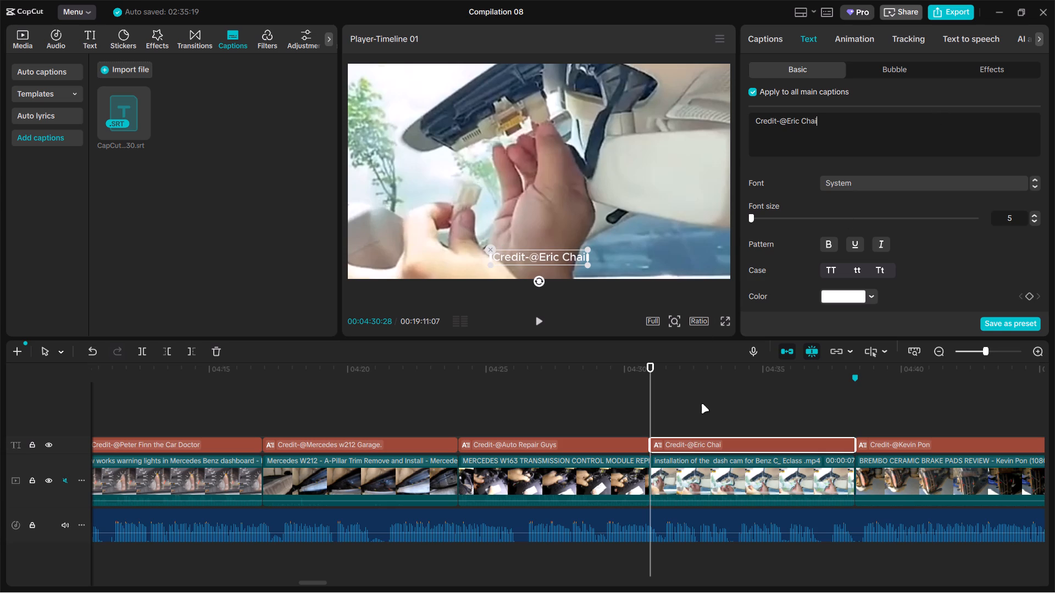
Examine the rest of the timeline for clips without a credit caption, including the suspension clips around 00:15:37.
ctrl+scroll(703, 400, down, 20)
ctrl+scroll(703, 400, down, 14)
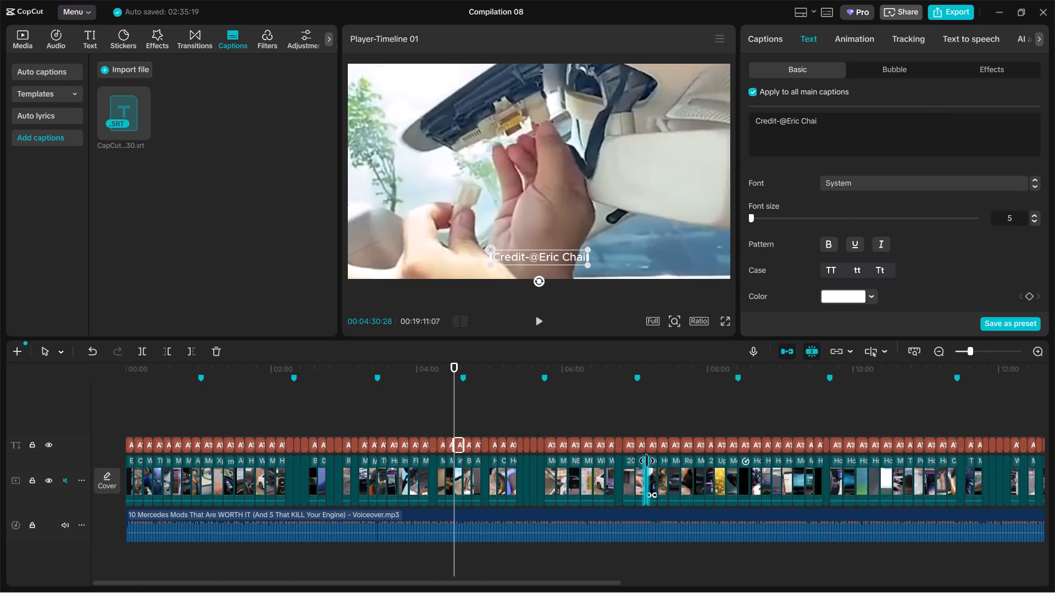
ctrl+scroll(647, 461, down, 8)
click(740, 420)
ctrl+scroll(754, 427, up, 4)
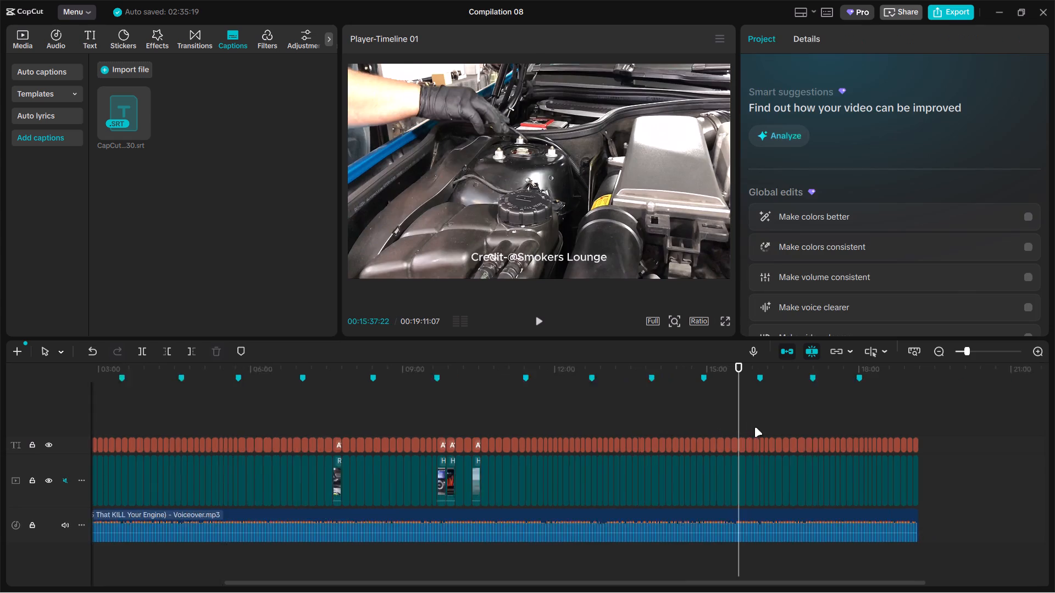
ctrl+scroll(754, 427, up, 20)
ctrl+scroll(754, 427, up, 20)
ctrl+scroll(754, 427, up, 2)
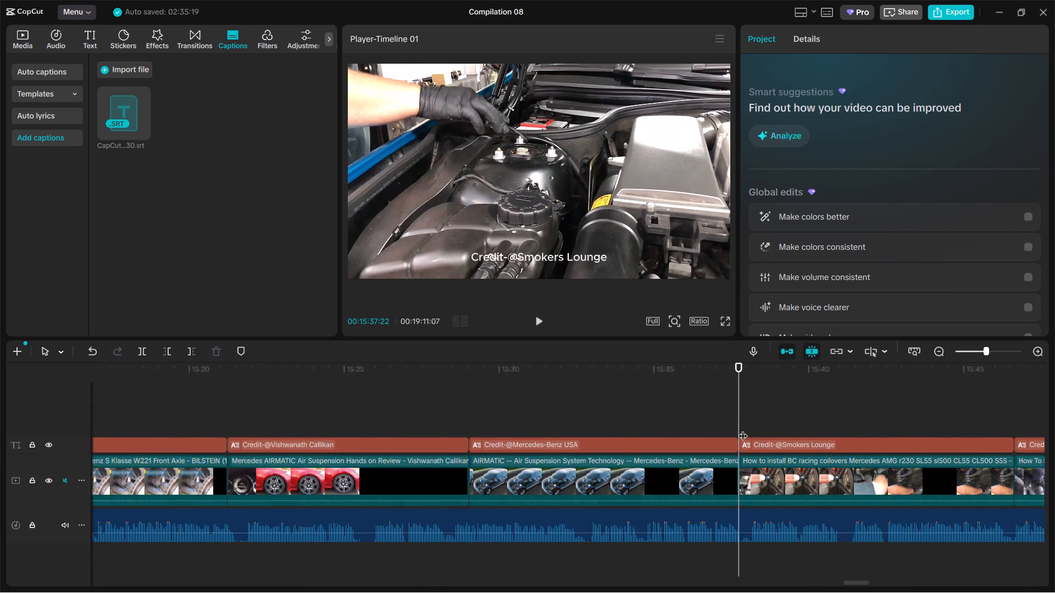
ctrl+scroll(743, 429, up, 5)
click(865, 405)
drag(867, 405, 938, 398)
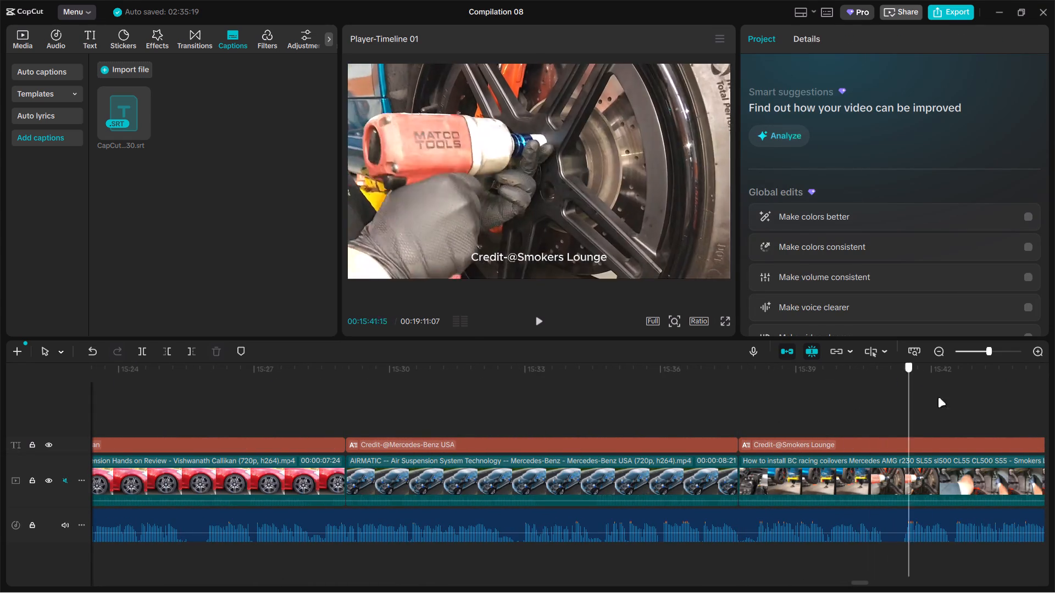
drag(938, 398, 808, 398)
ctrl+scroll(808, 398, down, 8)
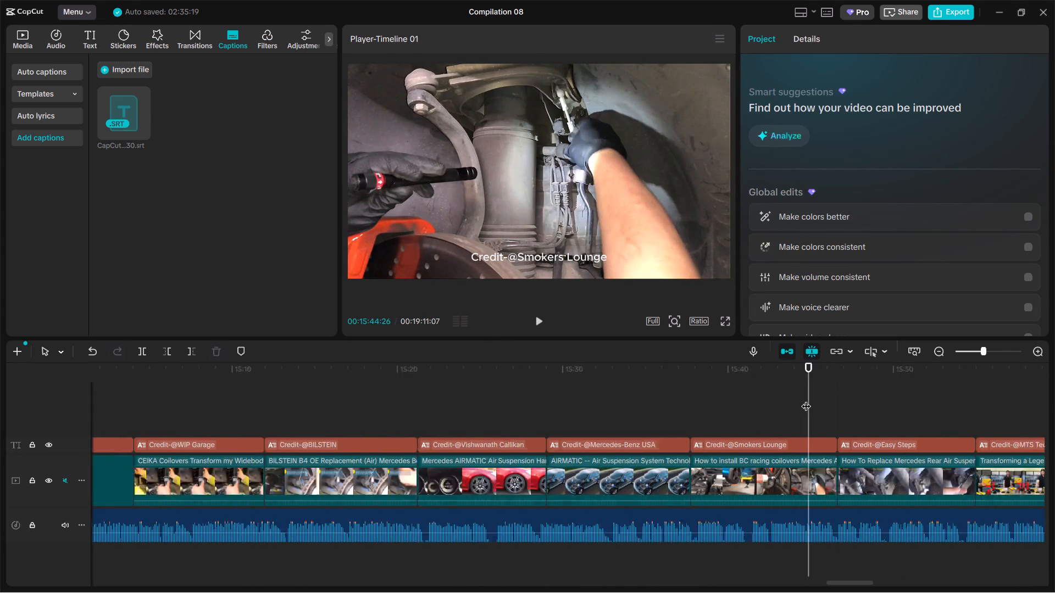
ctrl+scroll(806, 399, down, 20)
ctrl+scroll(806, 399, down, 16)
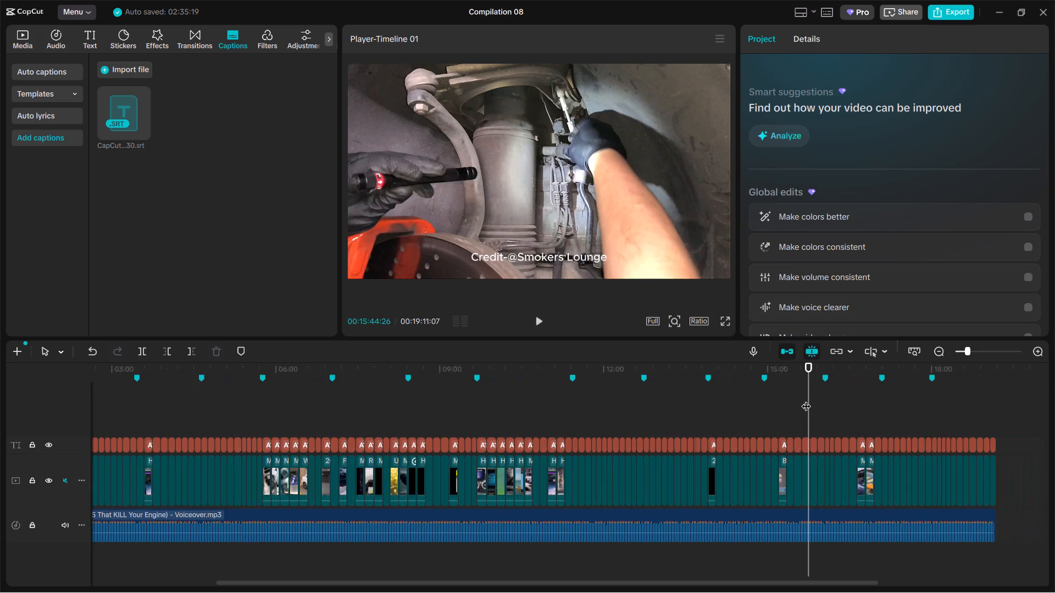
Add My presets17 from the saved presets to the main video track at the end of the timeline, at 00:19:11:07.
click(1038, 421)
click(1000, 418)
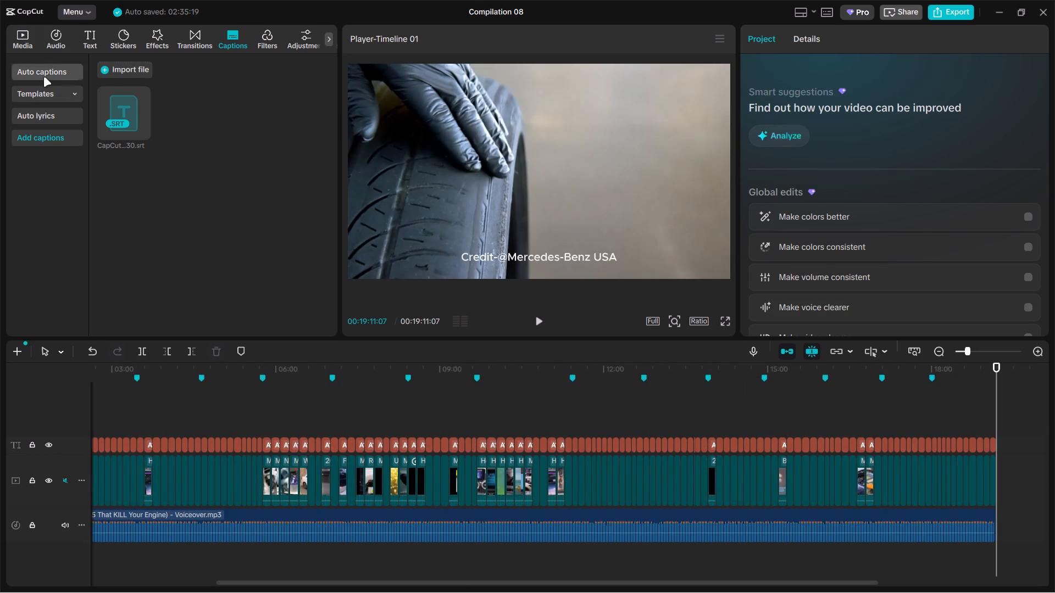
click(18, 40)
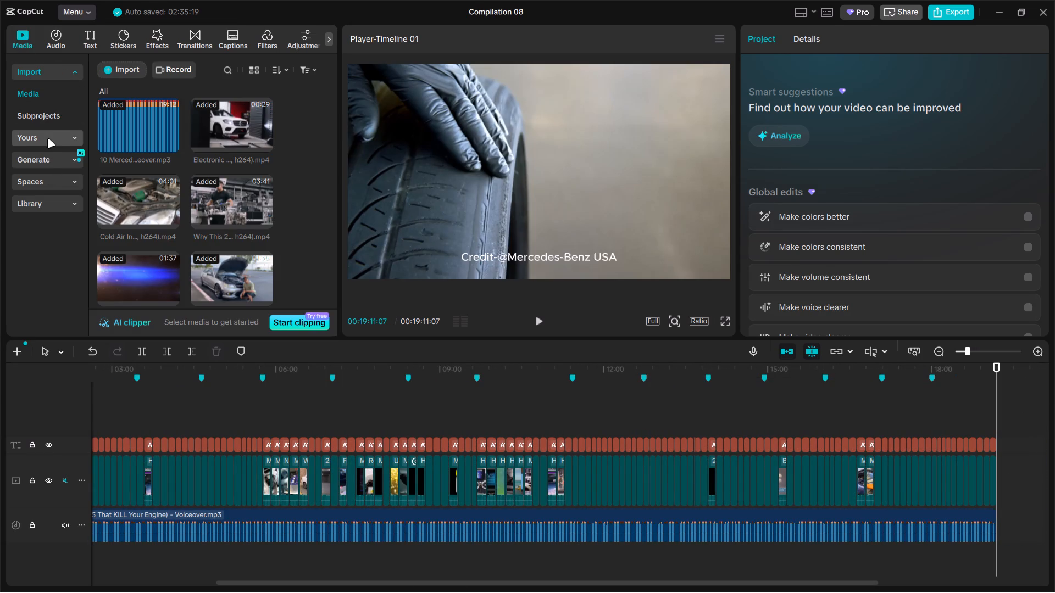
click(47, 138)
scroll(71, 219, down, 3)
click(38, 133)
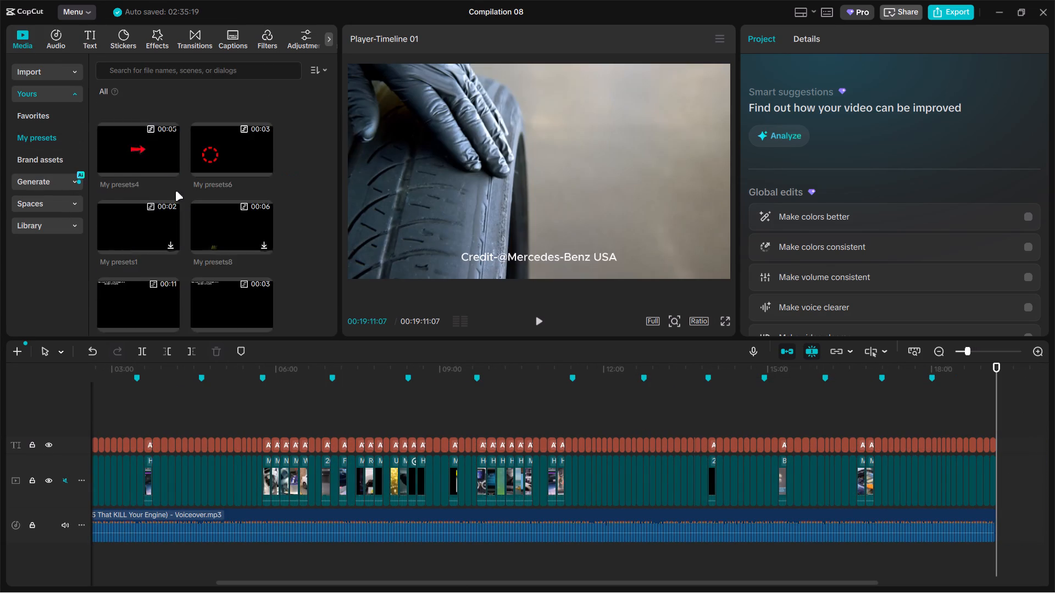
scroll(176, 200, down, 8)
scroll(199, 256, down, 5)
drag(159, 273, 1023, 470)
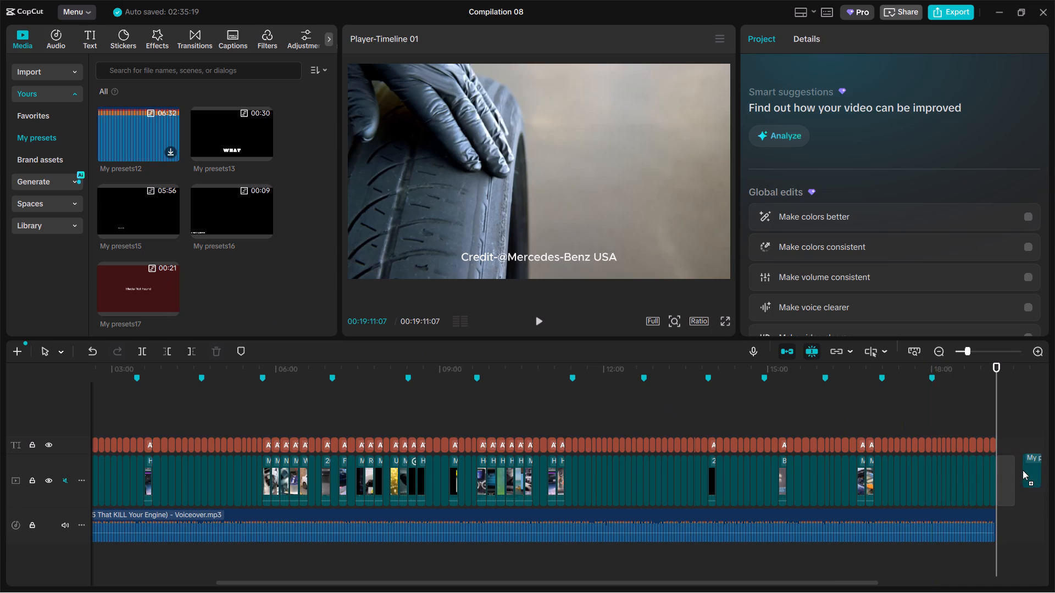
drag(1023, 470, 1023, 470)
drag(1011, 477, 937, 495)
Open the My presets17 compound clip and copy both of its credit captions and both video clips.
ctrl+scroll(939, 496, up, 6)
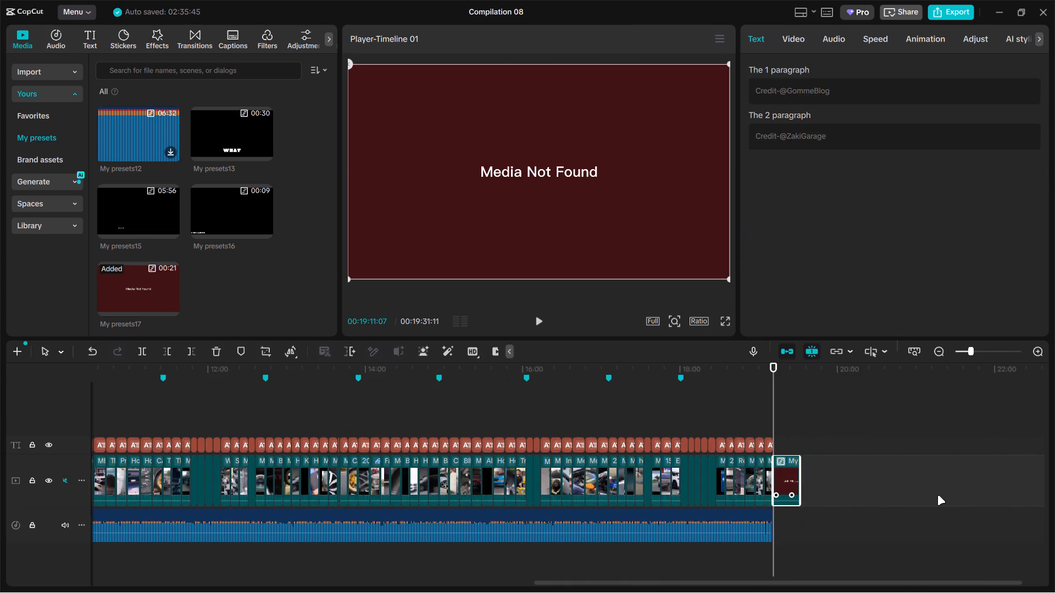
drag(937, 495, 928, 490)
ctrl+scroll(936, 496, up, 19)
double_click(820, 465)
drag(669, 480, 203, 440)
key(ctrl+c)
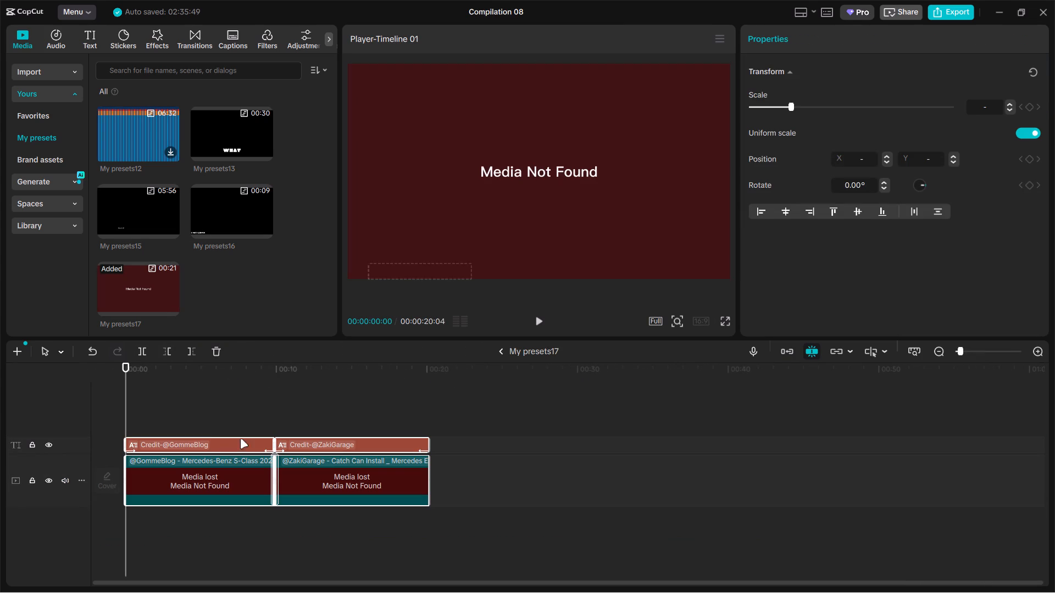
Return to the main timeline, delete the My presets17 clip, and paste the copied captions and clips at 00:19:11:07.
click(502, 356)
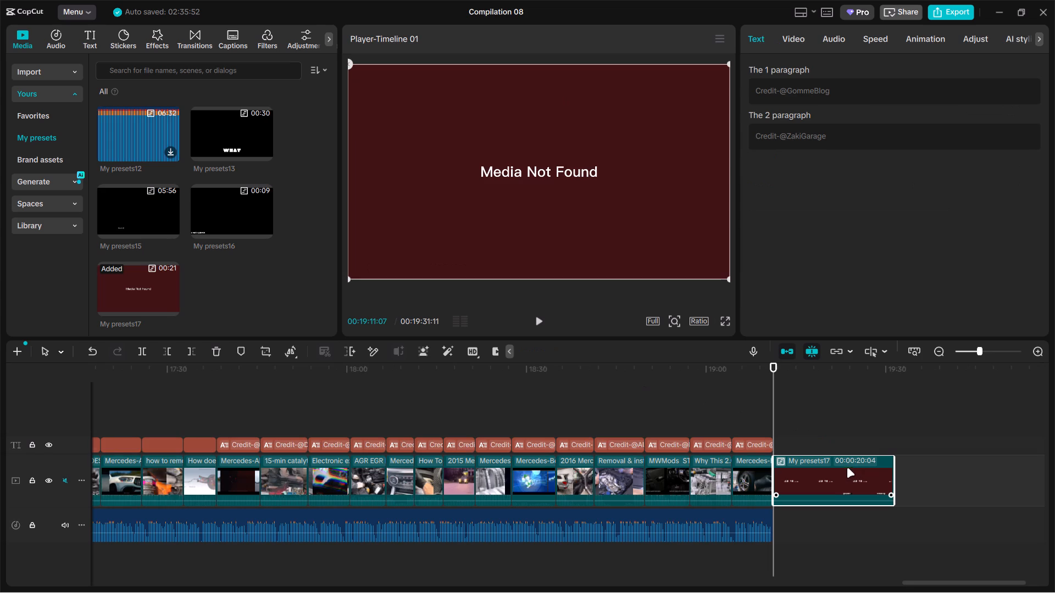
key(Delete)
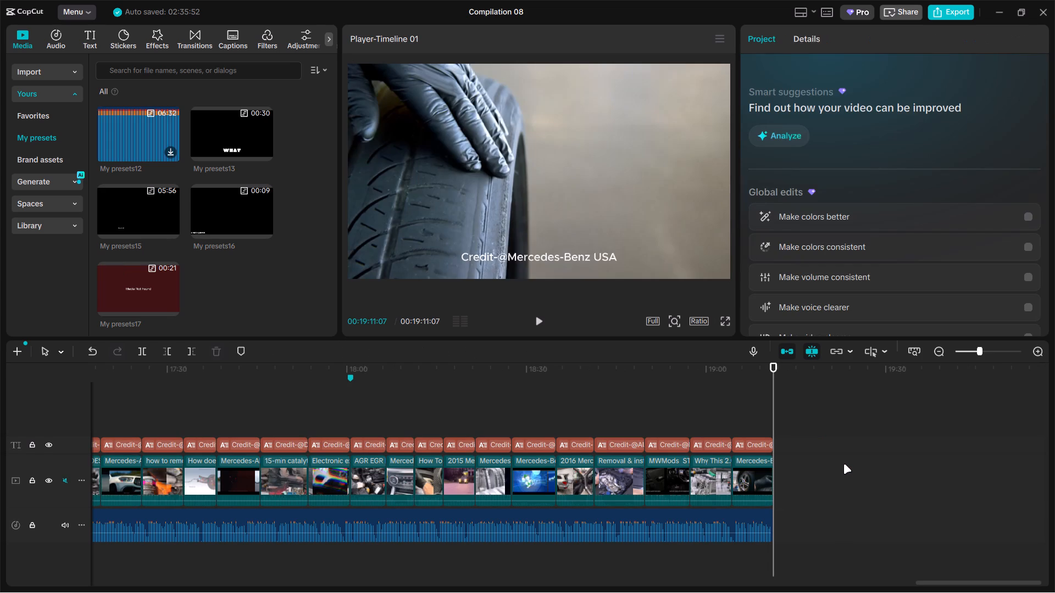
key(ctrl+v)
ctrl+scroll(854, 469, up, 6)
drag(824, 449, 824, 495)
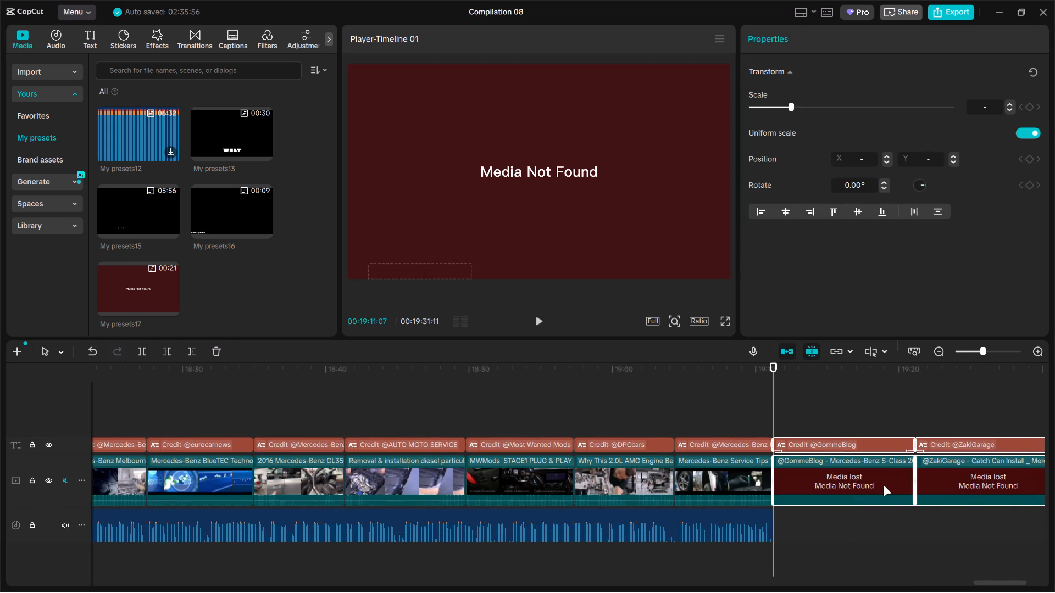
Apply the 0.5 s Mix transition between the GommeBlog and ZakiGarage clips to all cuts in the timeline.
ctrl+scroll(883, 486, up, 5)
drag(948, 429, 923, 435)
ctrl+scroll(918, 434, up, 6)
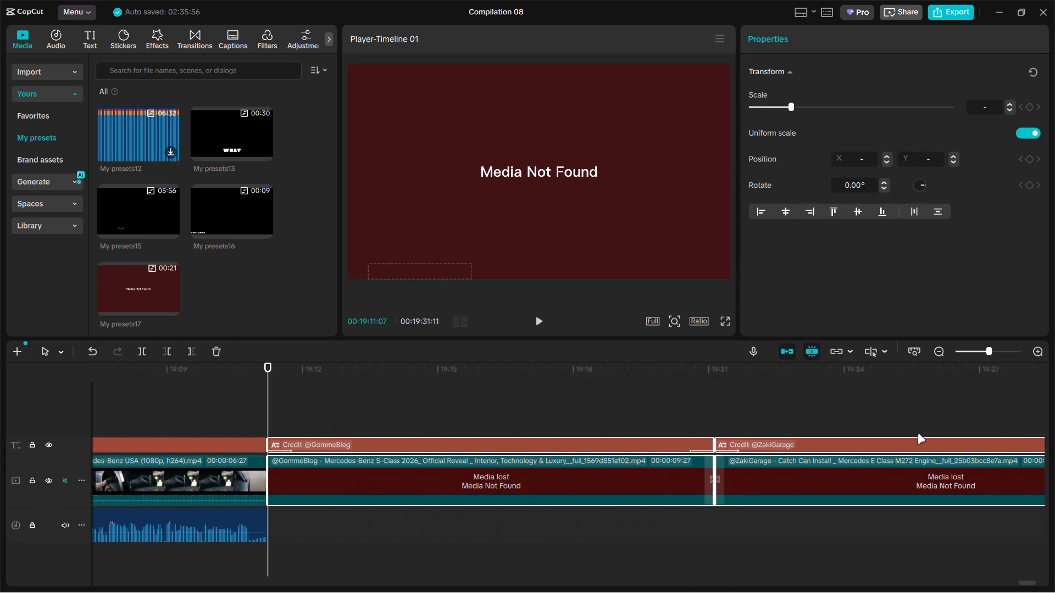
click(736, 395)
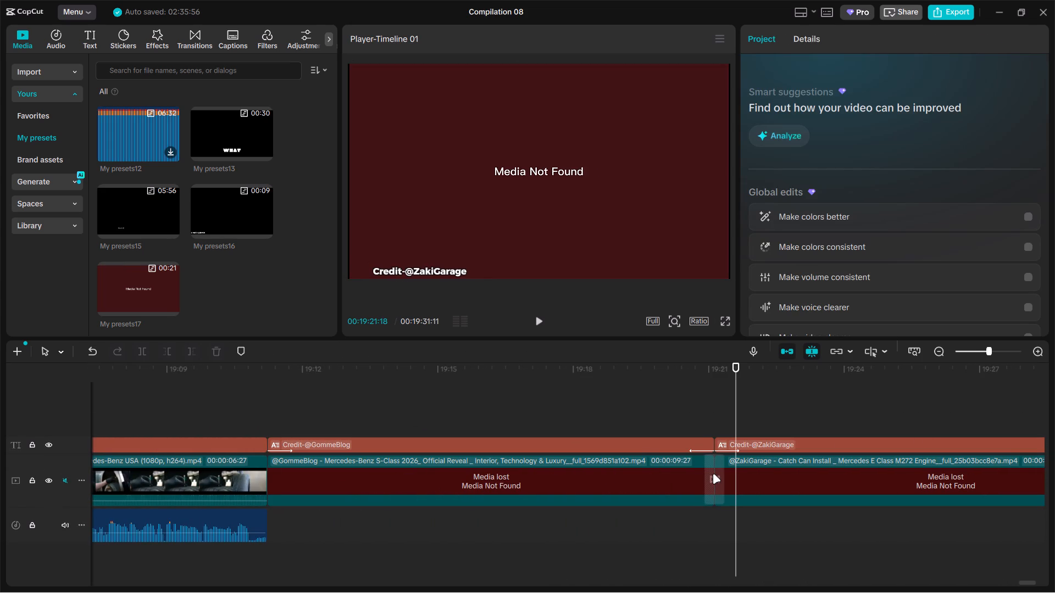
click(713, 474)
click(1019, 318)
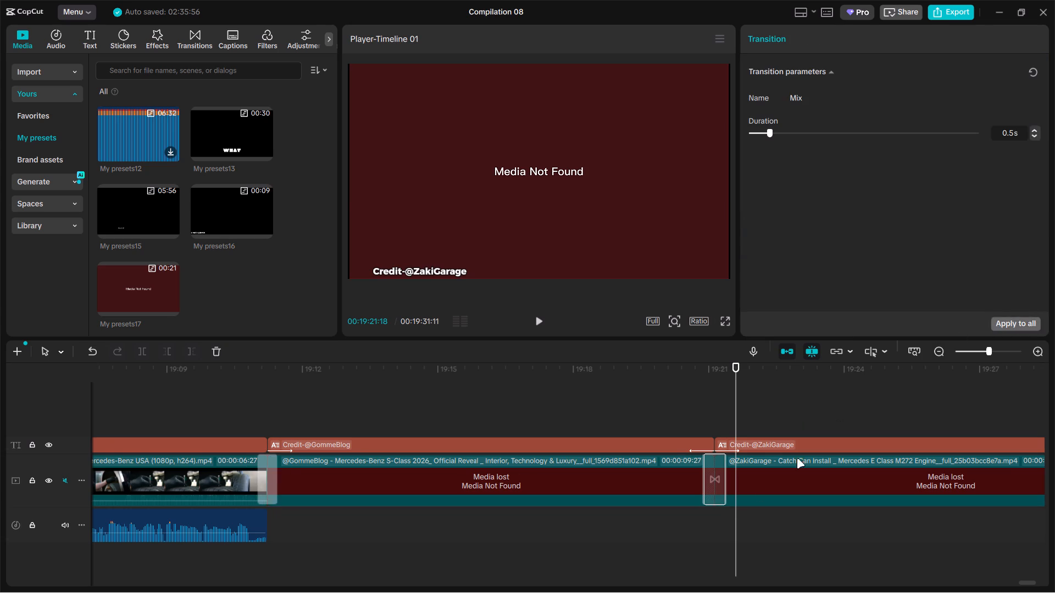
Delete the two pasted Media lost video clips at the end of the main video track.
drag(689, 519, 799, 484)
key(BackSpace)
click(480, 443)
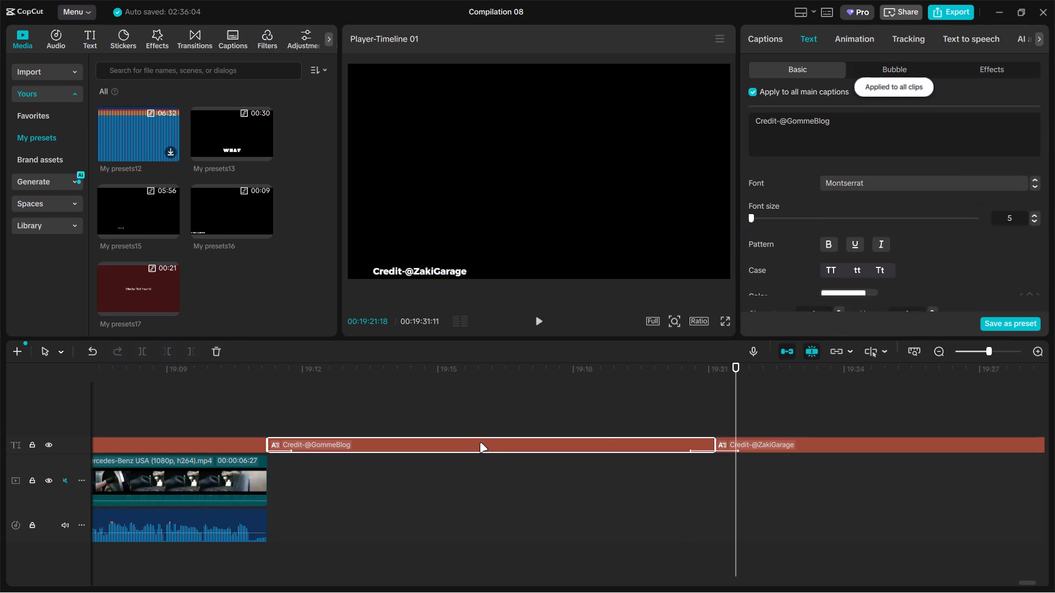
right_click(480, 443)
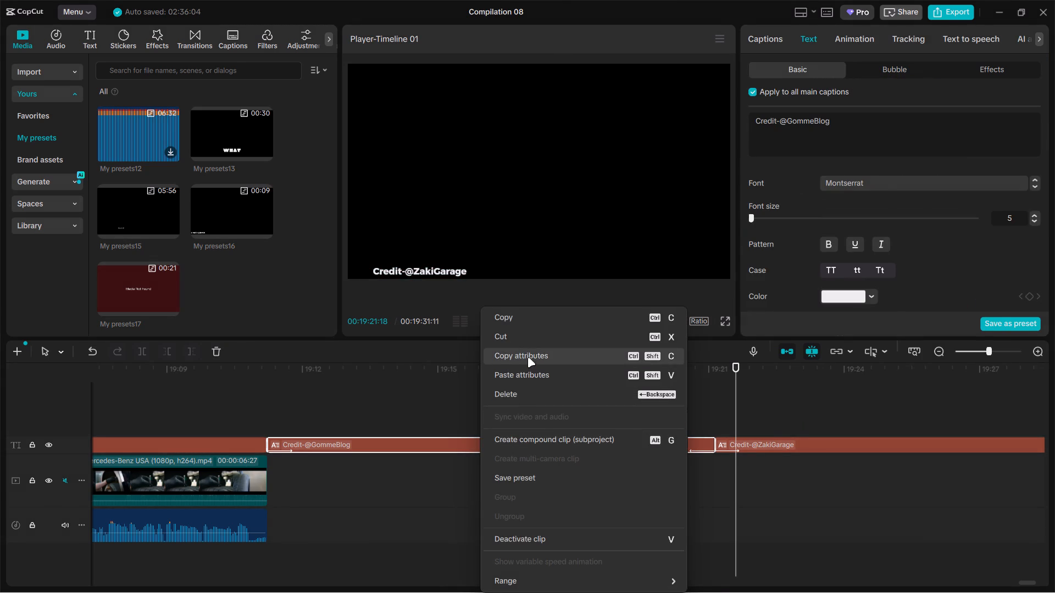
click(527, 357)
Delete the pasted GommeBlog and ZakiGarage captions from the end of the timeline.
drag(470, 451, 817, 431)
drag(712, 479, 801, 395)
key(BackSpace)
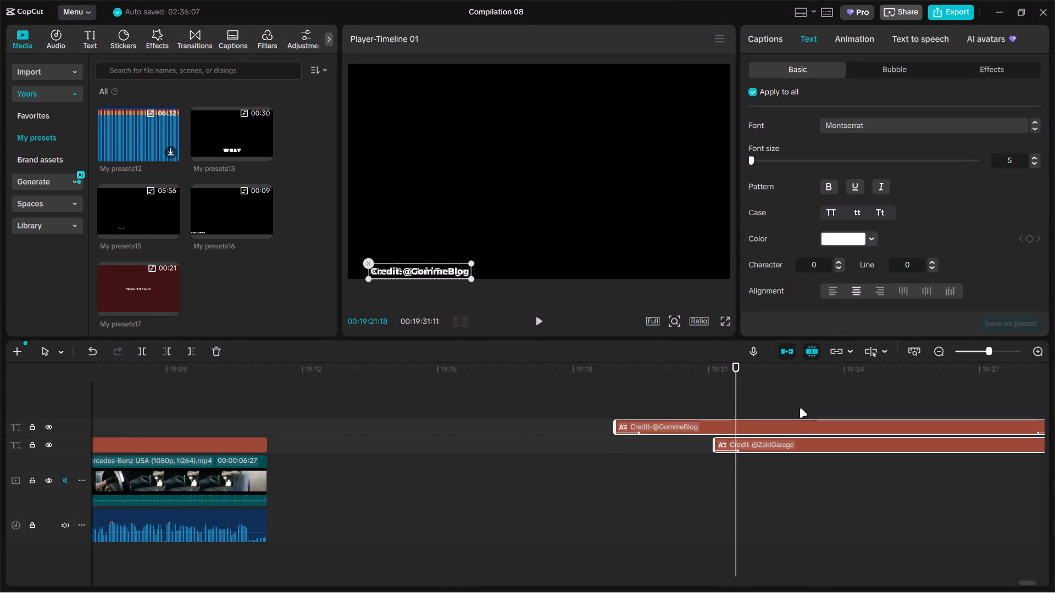
Paste the copied text style, location size, blend, stroke and In/Out animation attributes onto all remaining credit captions.
ctrl+scroll(709, 421, down, 20)
ctrl+scroll(709, 421, down, 8)
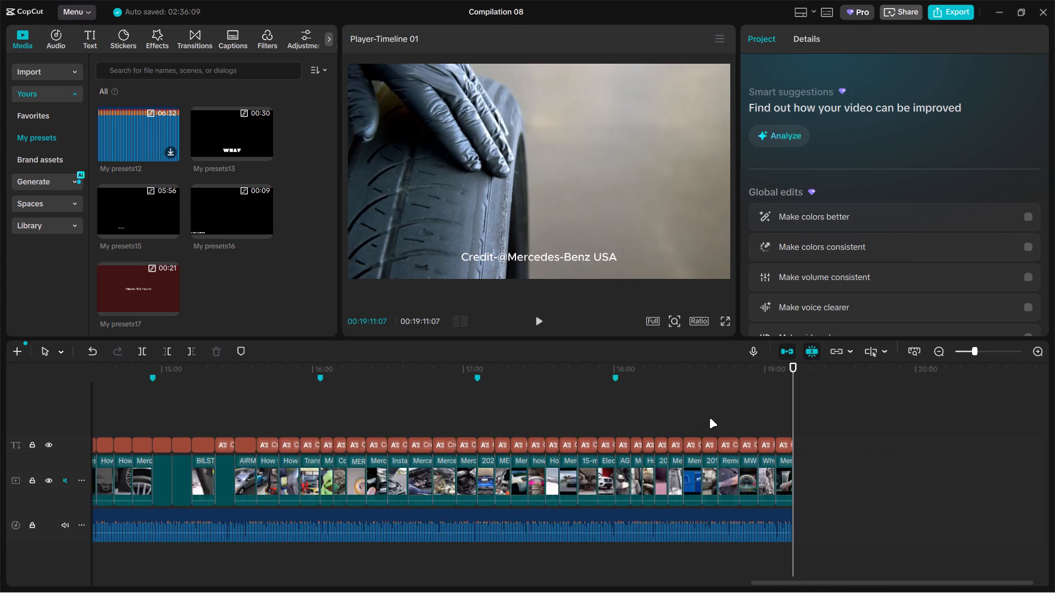
ctrl+scroll(709, 418, down, 20)
ctrl+scroll(709, 418, down, 10)
drag(93, 430, 656, 446)
ctrl+scroll(492, 449, up, 18)
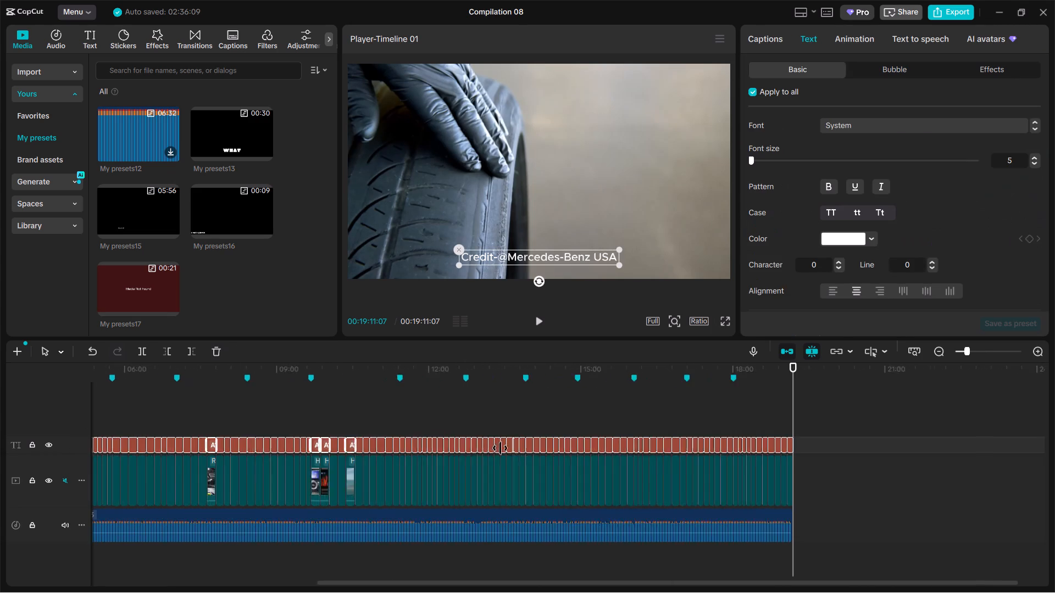
ctrl+scroll(500, 448, up, 5)
right_click(496, 444)
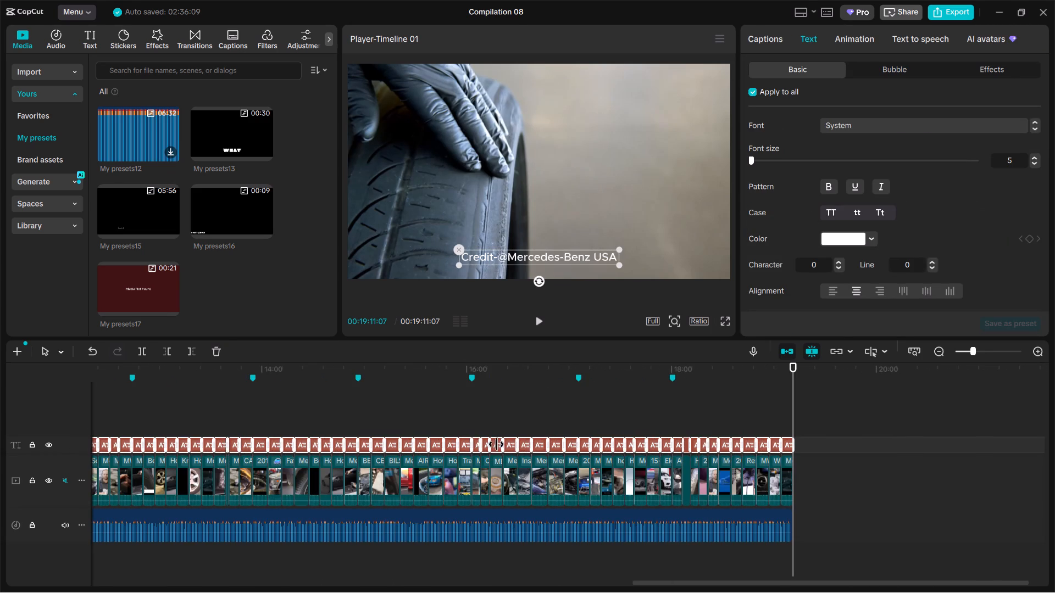
click(533, 381)
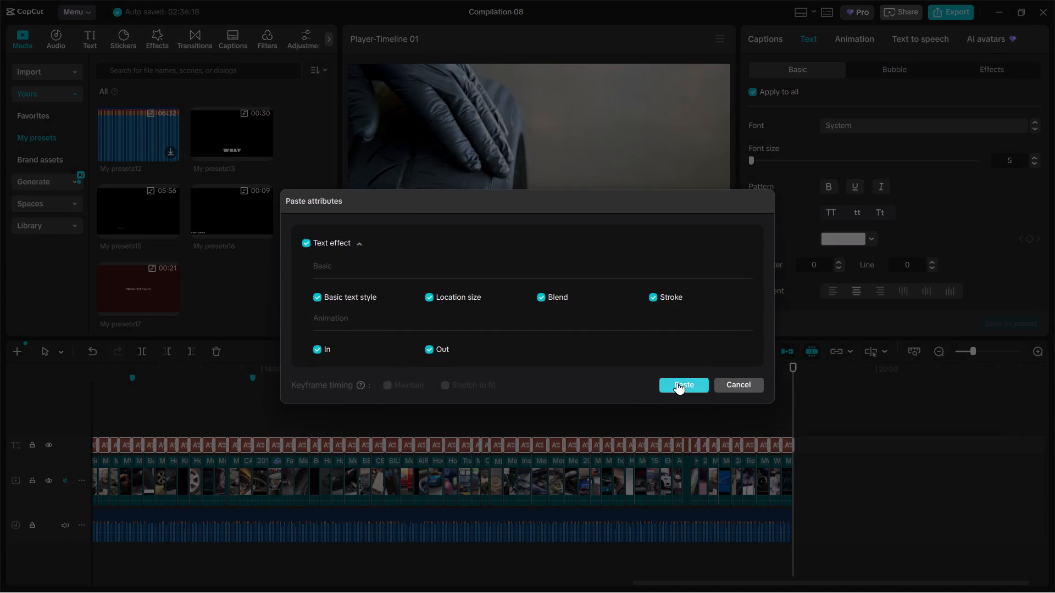
click(677, 383)
click(277, 411)
drag(277, 411, 270, 413)
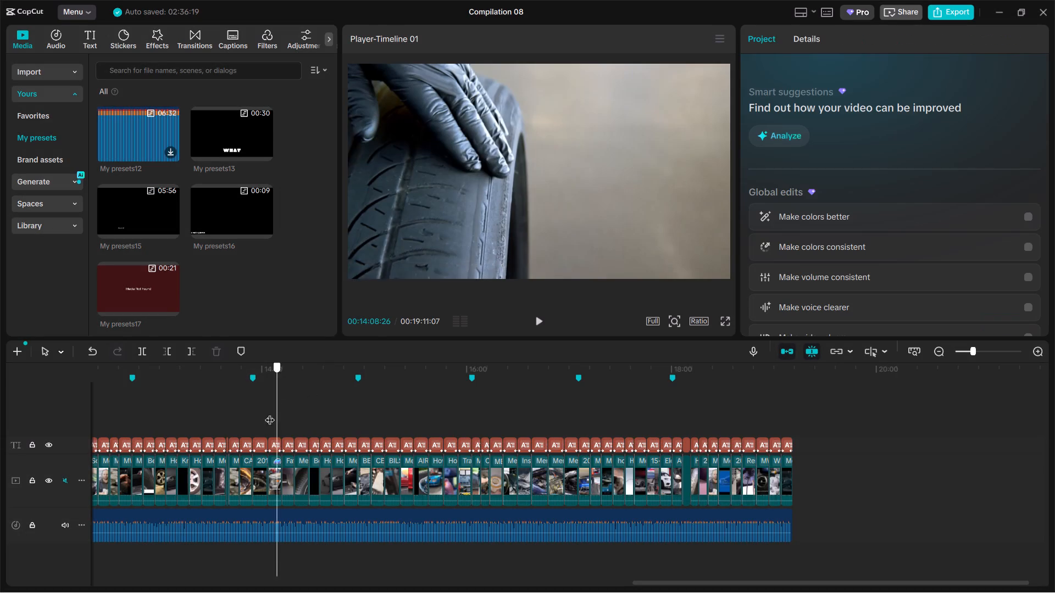
drag(270, 413, 42, 412)
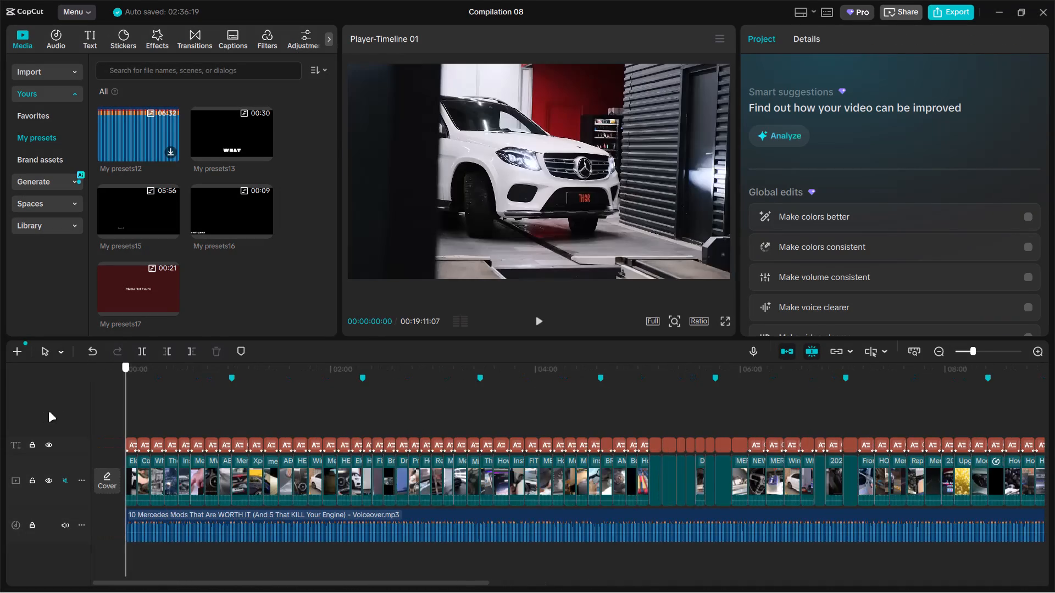
ctrl+scroll(116, 415, up, 9)
ctrl+scroll(147, 416, up, 12)
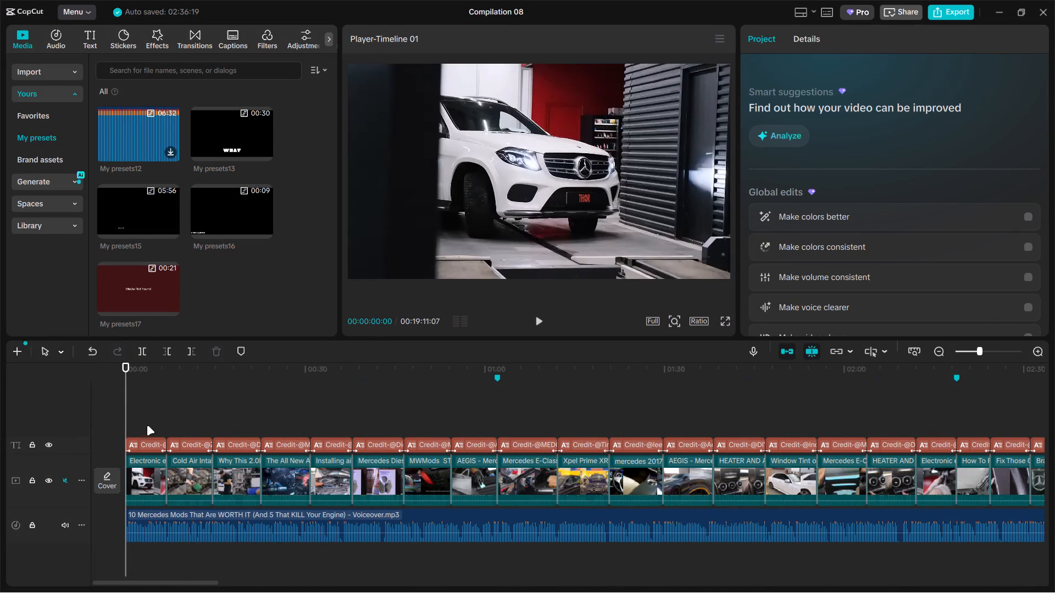
click(148, 443)
click(751, 89)
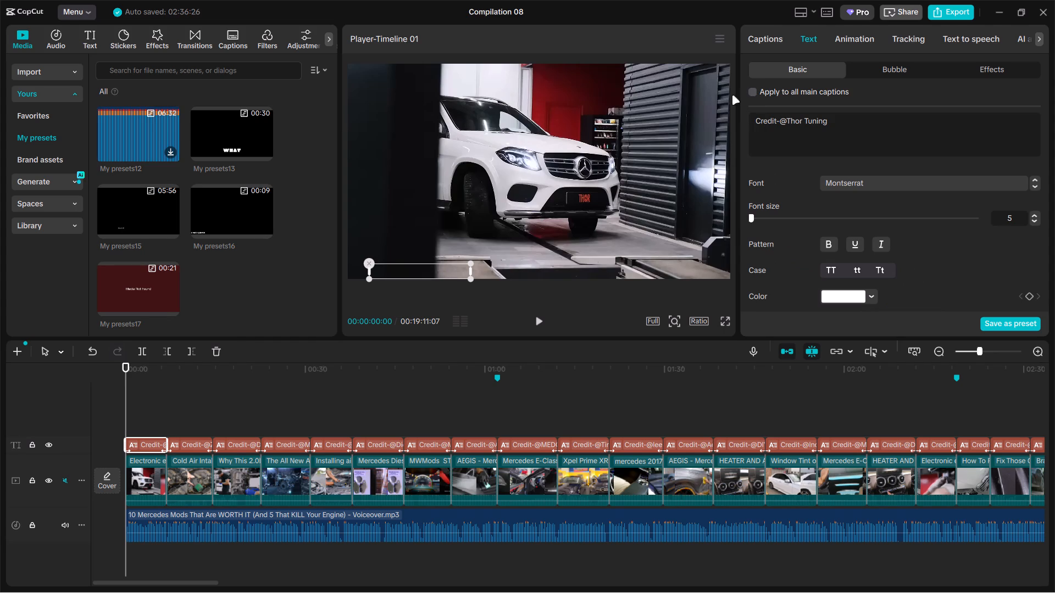
drag(418, 271, 402, 269)
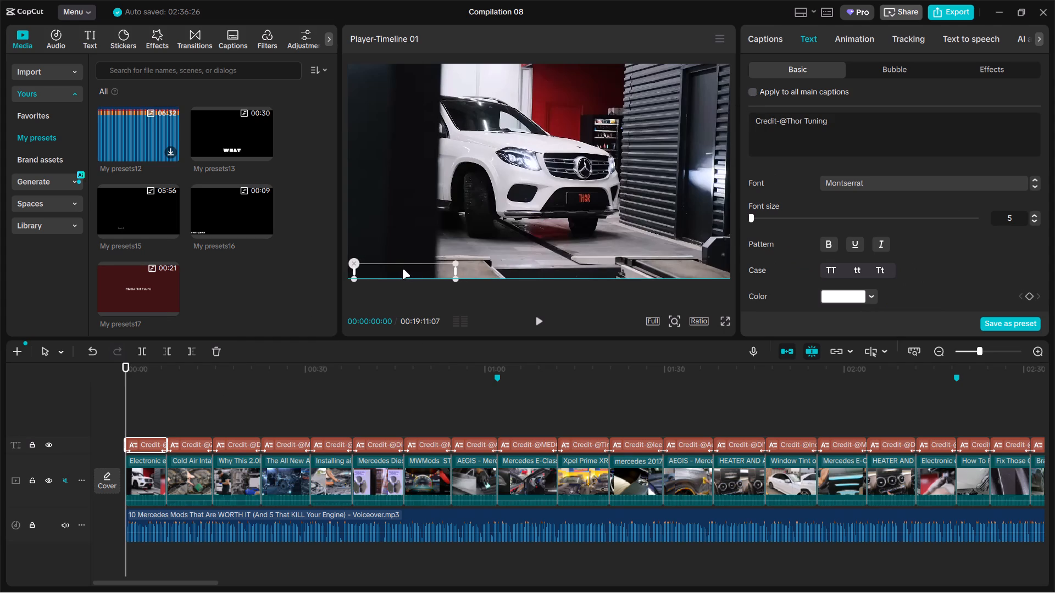
drag(402, 269, 397, 268)
Move the Zaki Garage caption at 00:00:11:26 and the DPCcars caption at 00:00:18:03 to the frame's bottom-left corner.
click(196, 407)
ctrl+scroll(225, 389, down, 2)
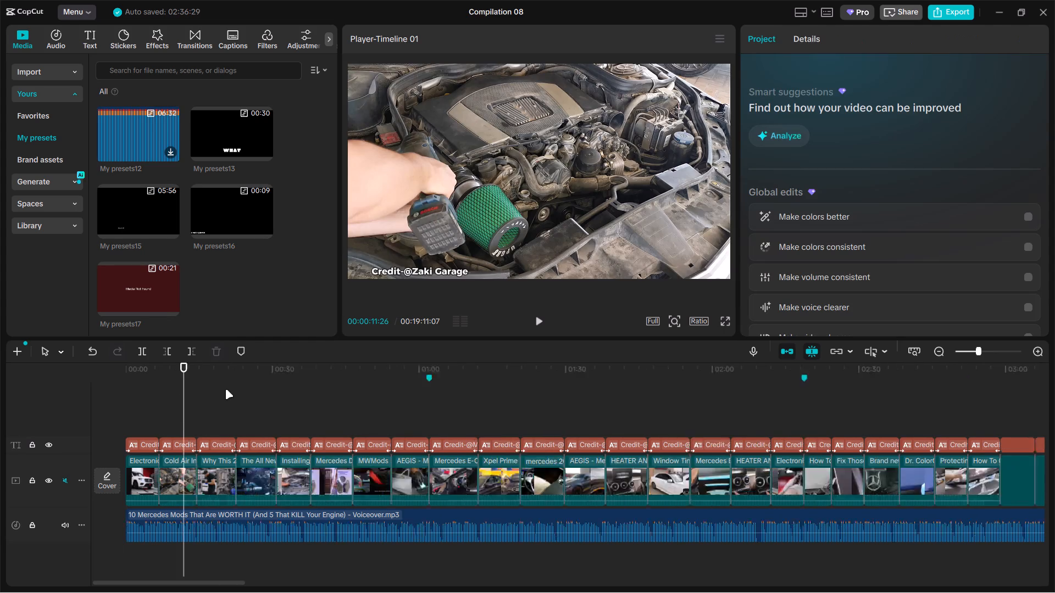
ctrl+scroll(225, 389, down, 10)
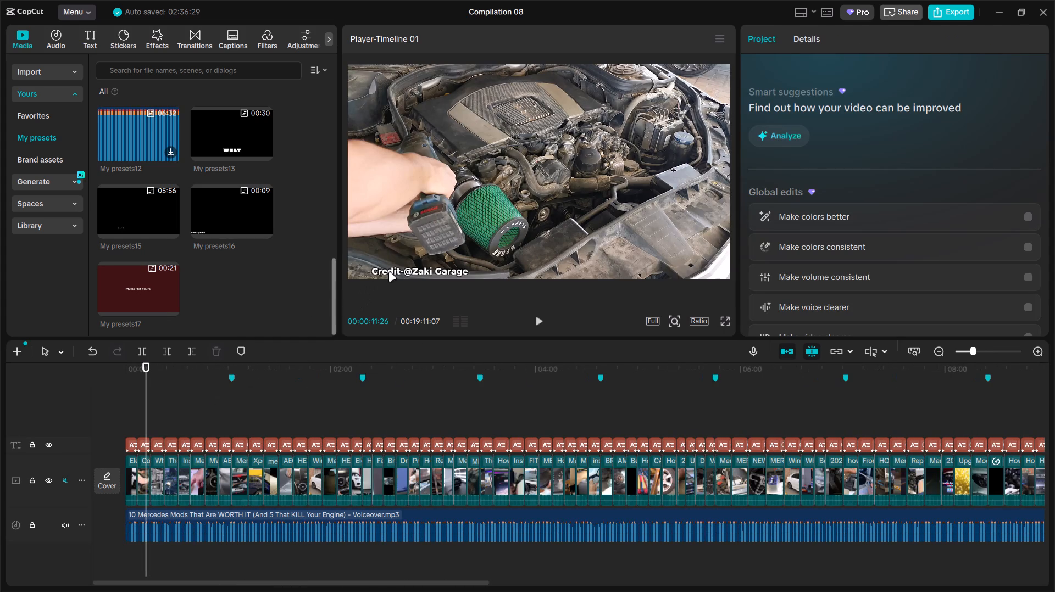
drag(389, 272, 365, 270)
click(156, 415)
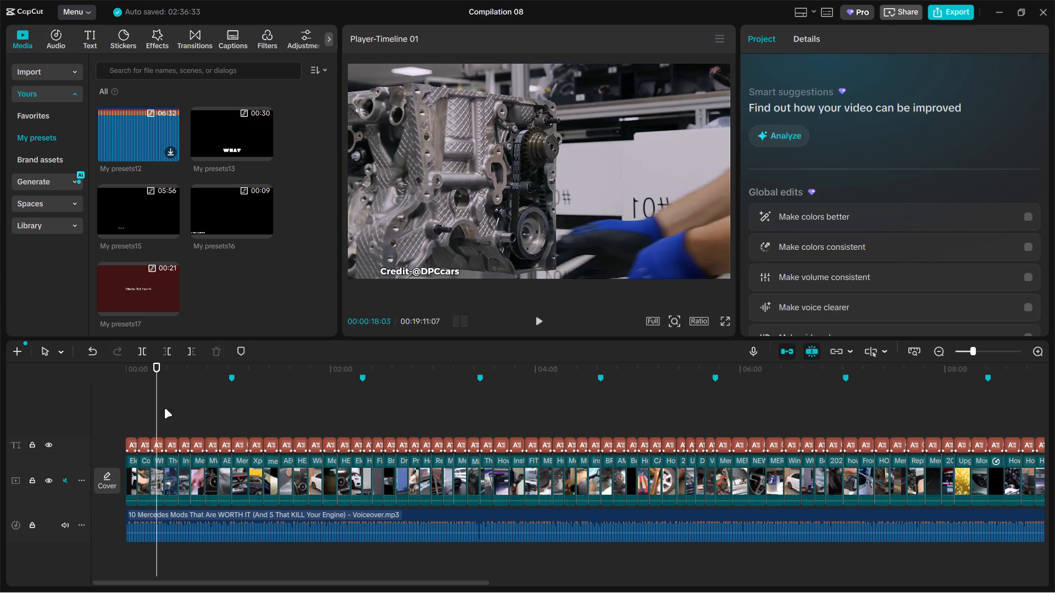
drag(387, 271, 357, 271)
drag(392, 270, 371, 266)
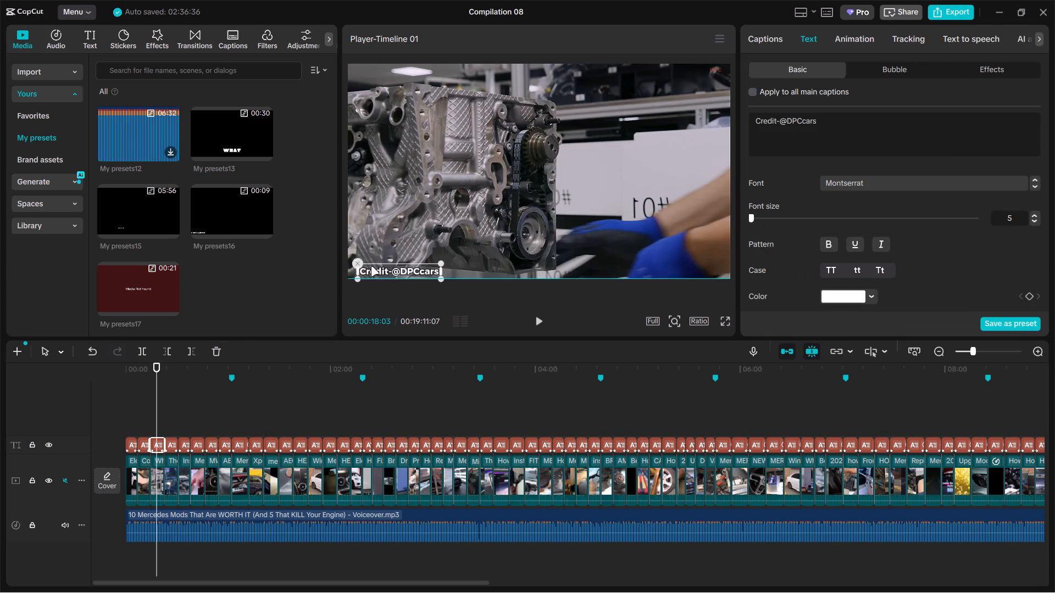
drag(371, 266, 364, 268)
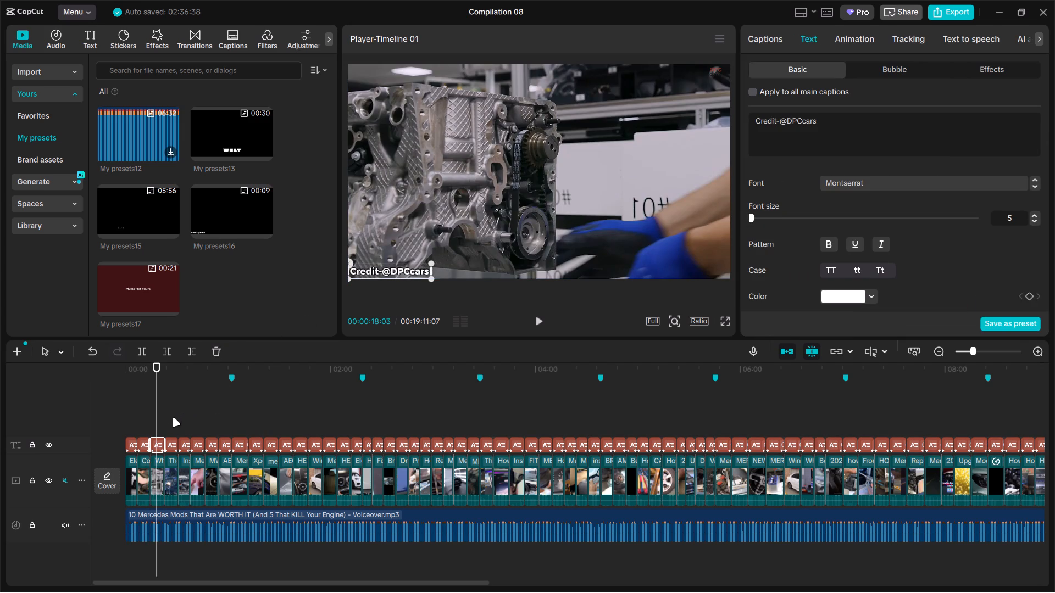
Move the Mercedes-AMG caption at 00:00:26:14 and the credit caption at 00:00:33:17 to the frame's bottom-left corner.
click(171, 419)
drag(390, 269, 373, 269)
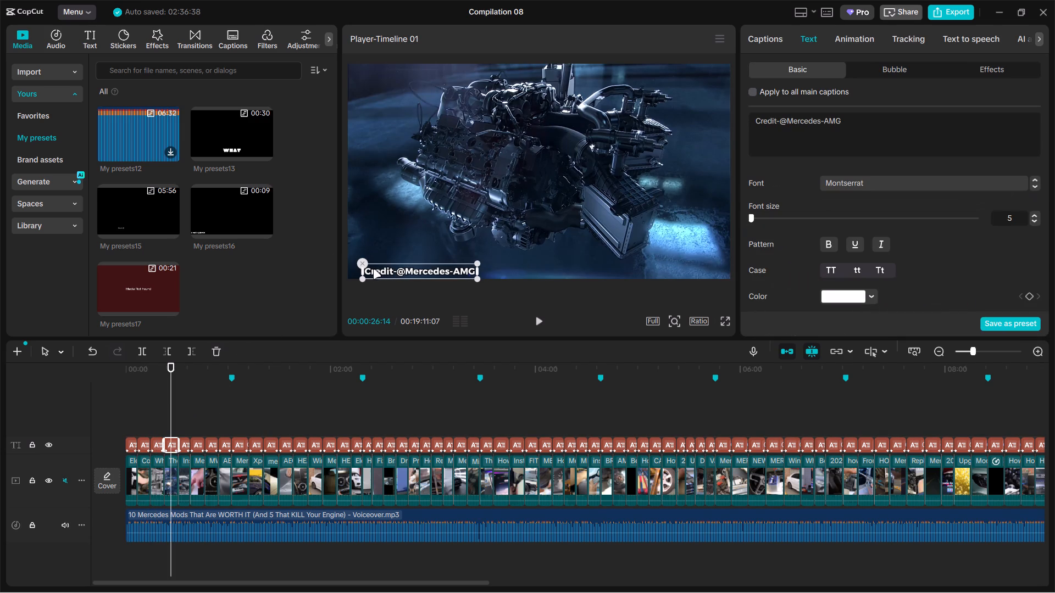
drag(373, 269, 373, 266)
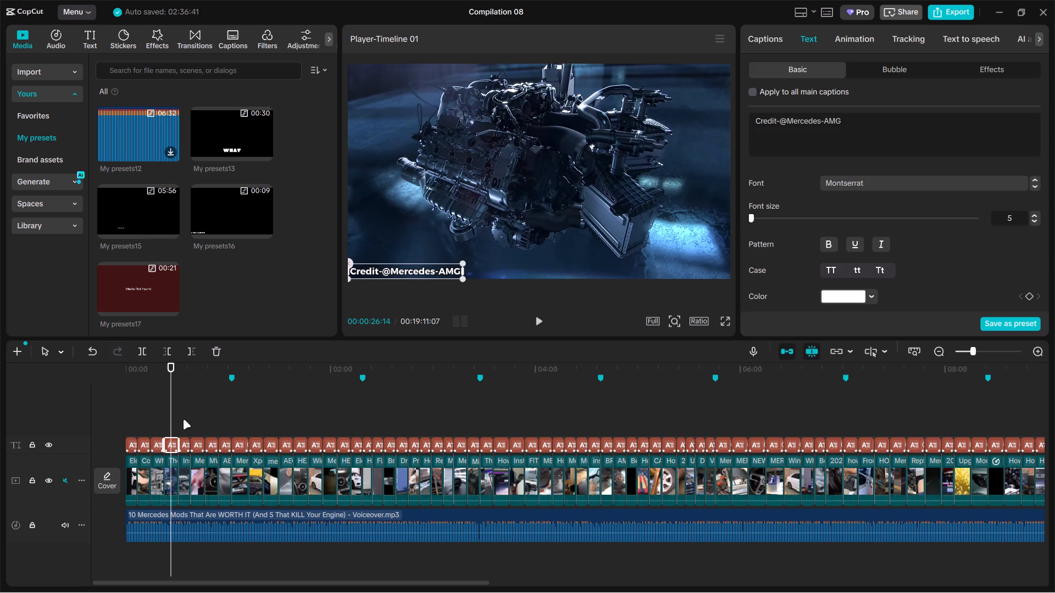
click(183, 419)
drag(383, 270, 368, 266)
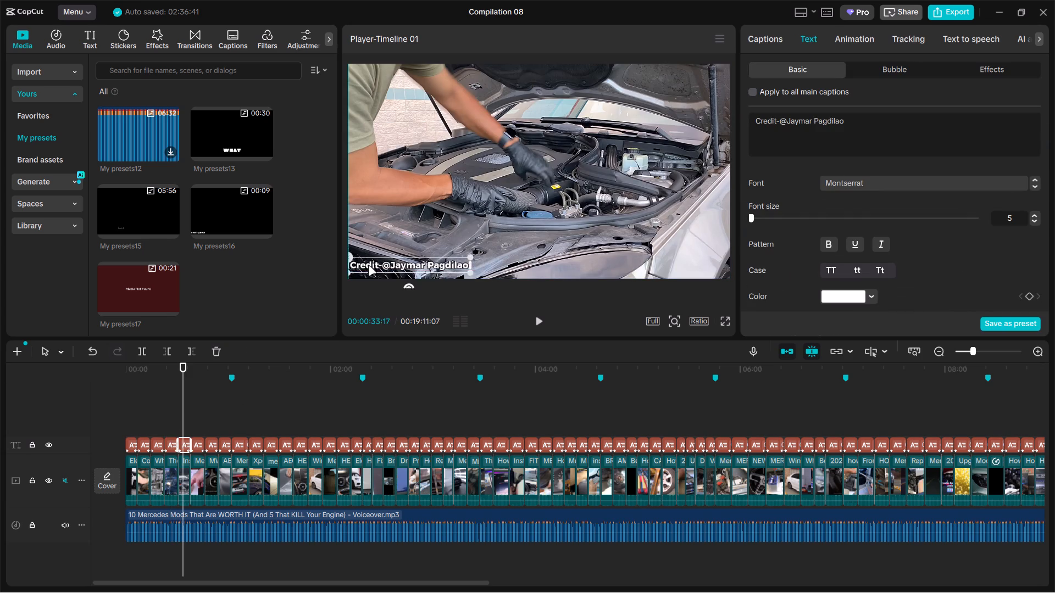
drag(368, 266, 373, 269)
Align the Diesel Mercedes caption at 00:00:42:08 and the Most Wanted Mods caption at 00:00:50:19 to the frame's bottom-left corner.
click(199, 423)
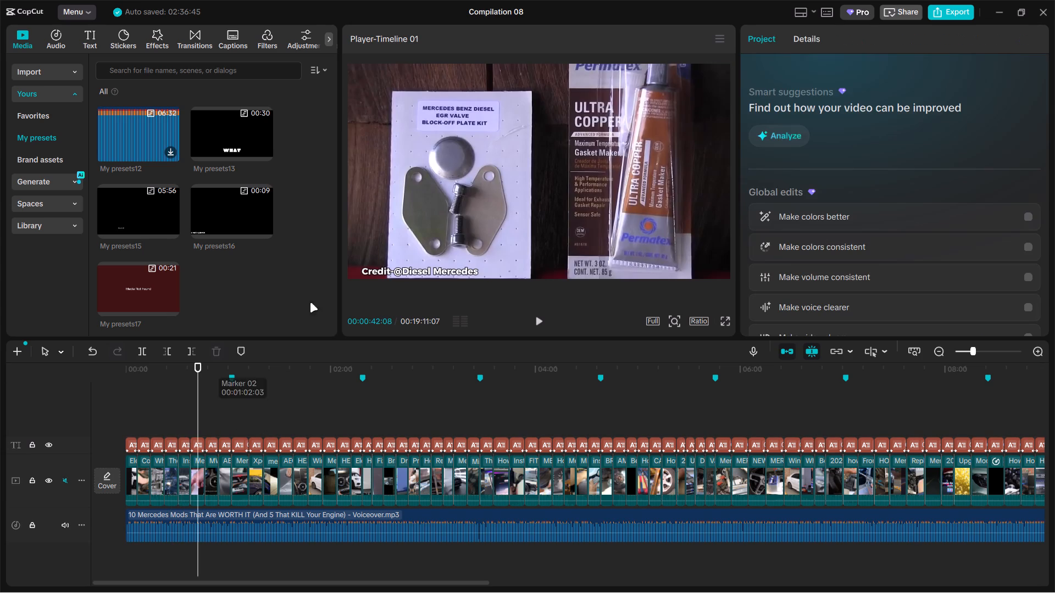
drag(389, 271, 374, 270)
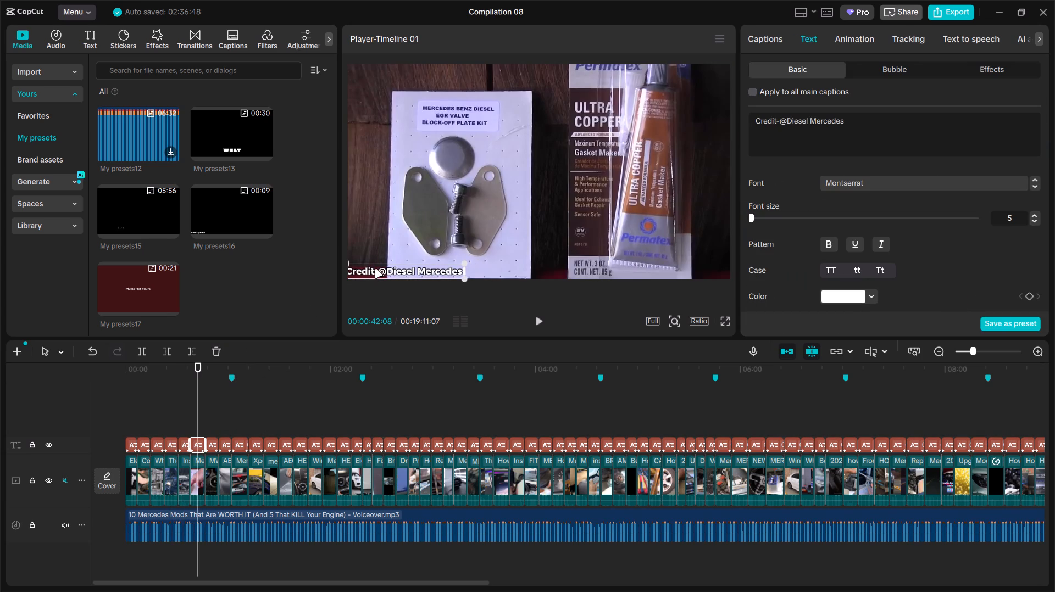
drag(375, 268, 382, 267)
click(212, 418)
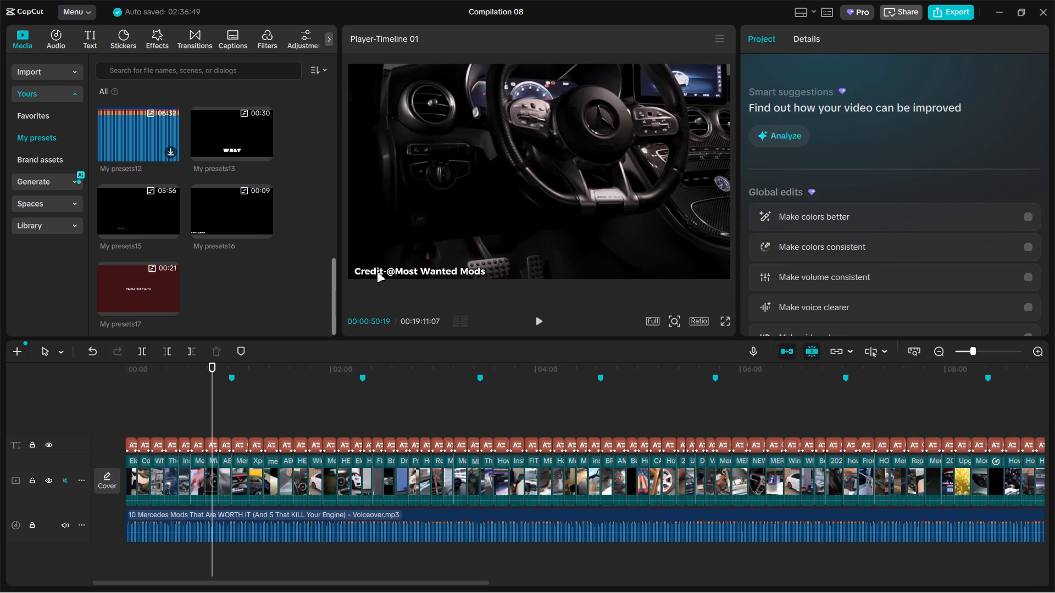
click(378, 272)
Move the Aegis Arabia caption at 00:00:59:09 and the MEDCARS caption at 00:01:07:21 to the frame's bottom-left corner.
click(229, 409)
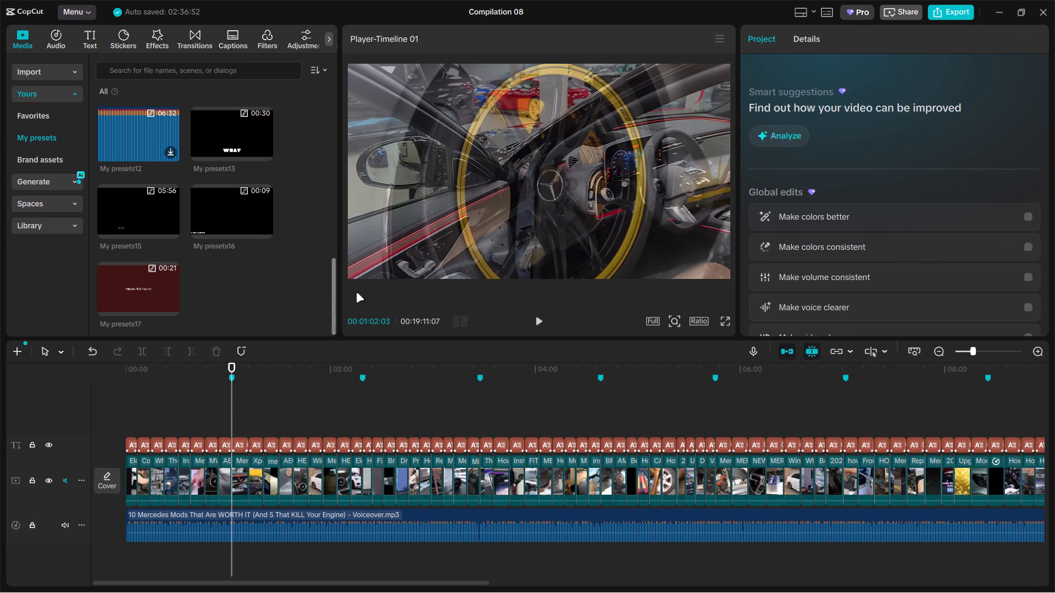
click(227, 418)
drag(391, 270, 386, 268)
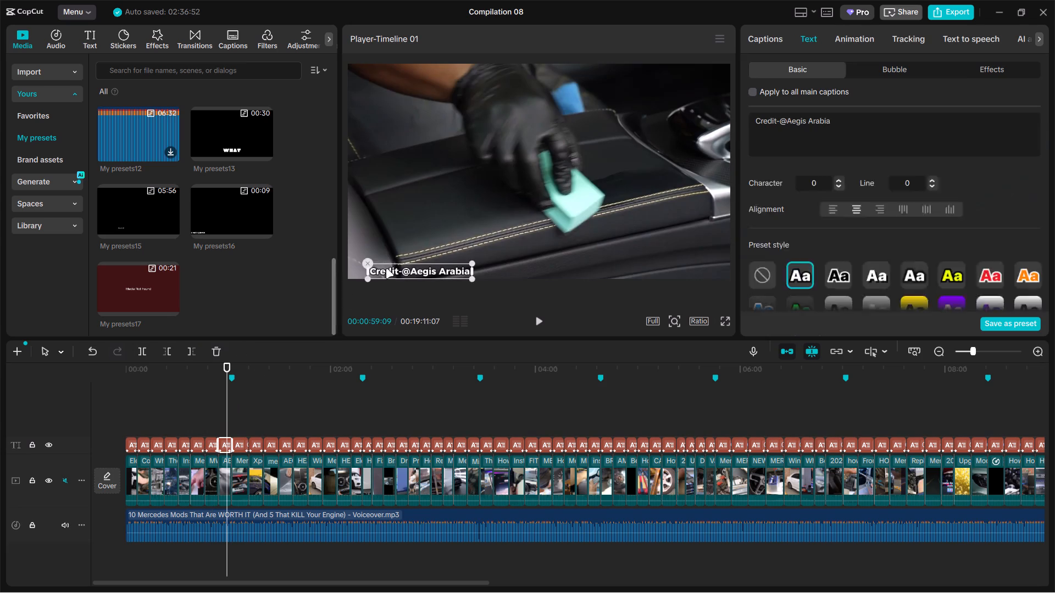
drag(386, 268, 371, 267)
click(241, 406)
drag(381, 272, 353, 272)
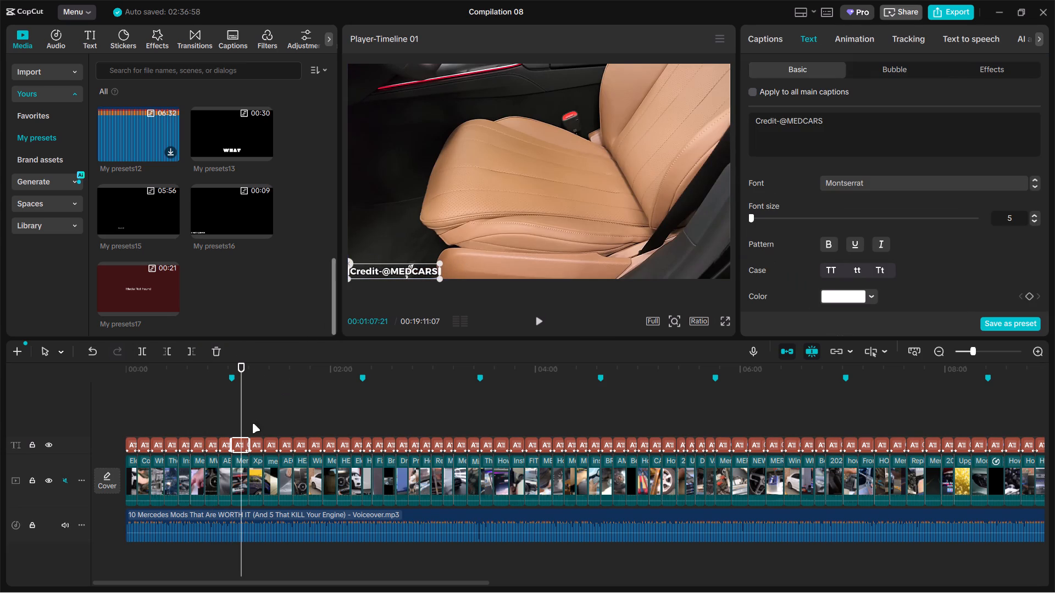
Move the Tint Man FL caption at 00:01:15:22 and the credit caption at 00:01:24:22 to the frame's bottom-left corner.
click(252, 423)
drag(389, 272, 367, 270)
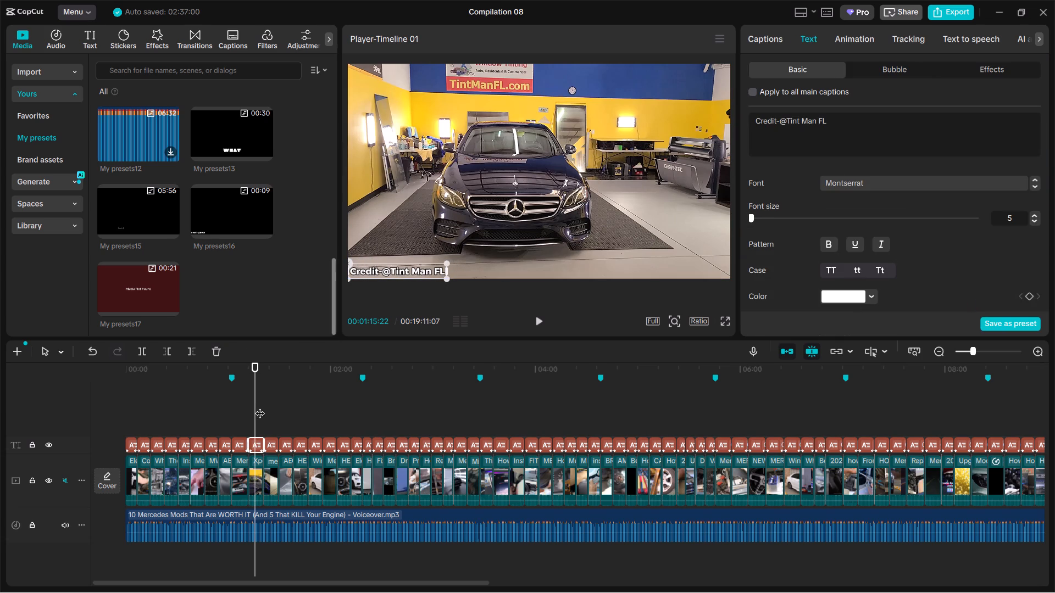
click(270, 409)
drag(390, 272, 374, 268)
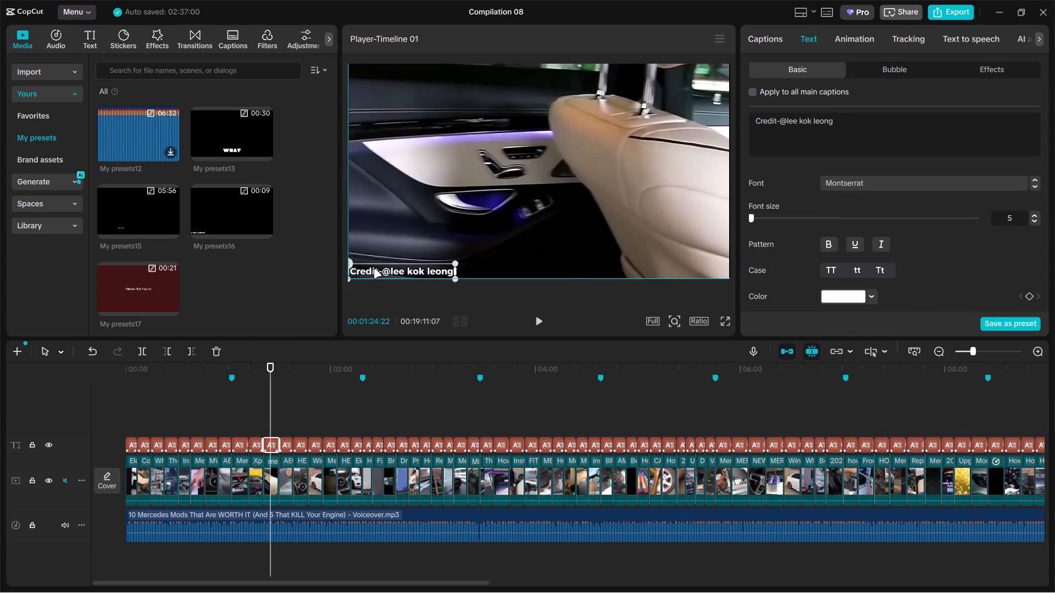
drag(374, 268, 373, 272)
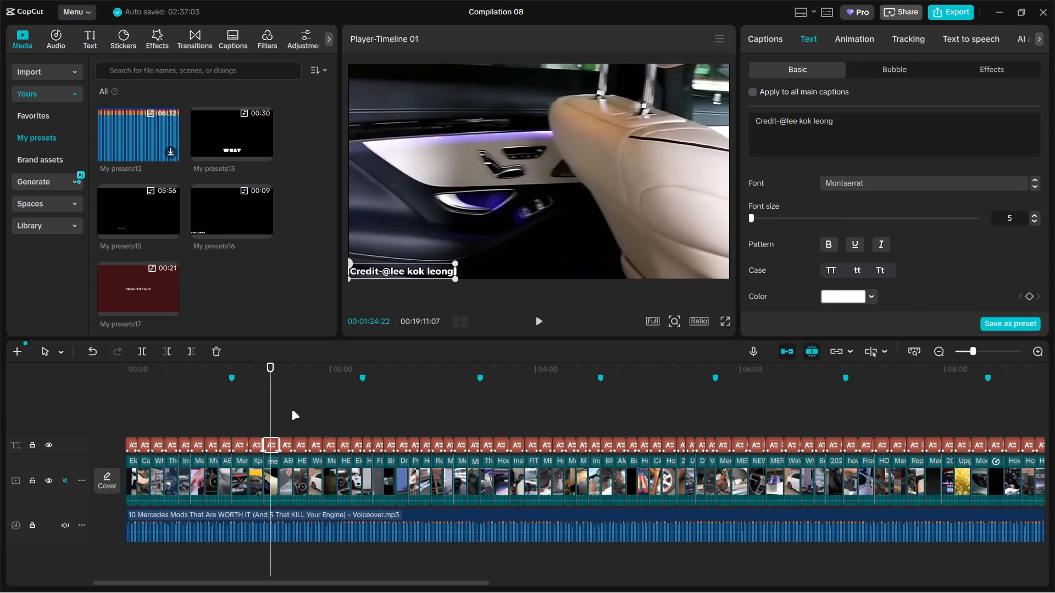
Move the Aegis Arabia caption at 00:01:35:01 and the DIY Pinto caption at 00:01:43:22 to the frame's bottom-left corner.
double_click(291, 412)
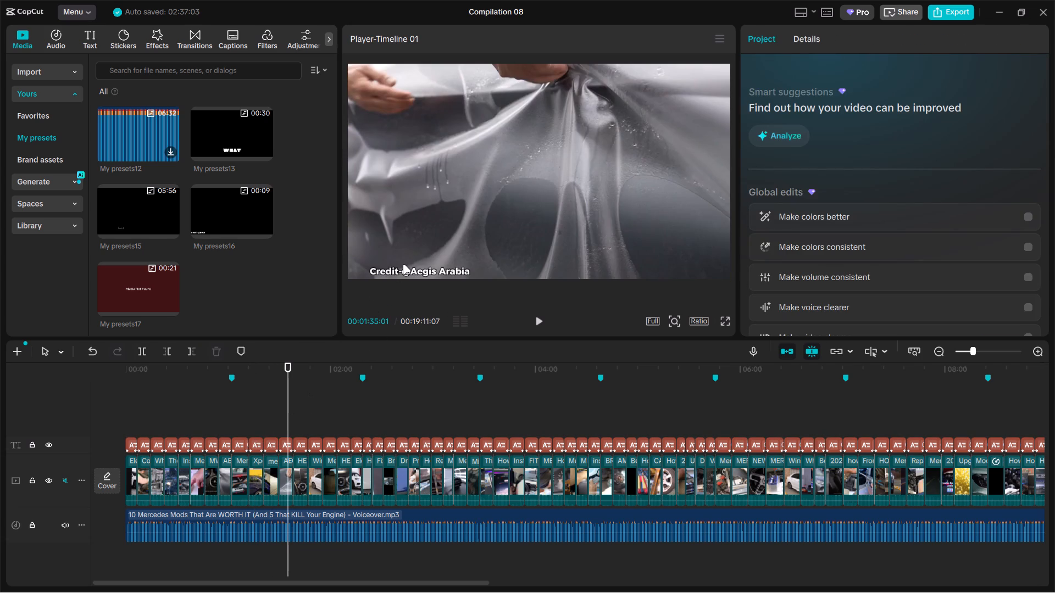
drag(399, 272, 377, 271)
click(304, 408)
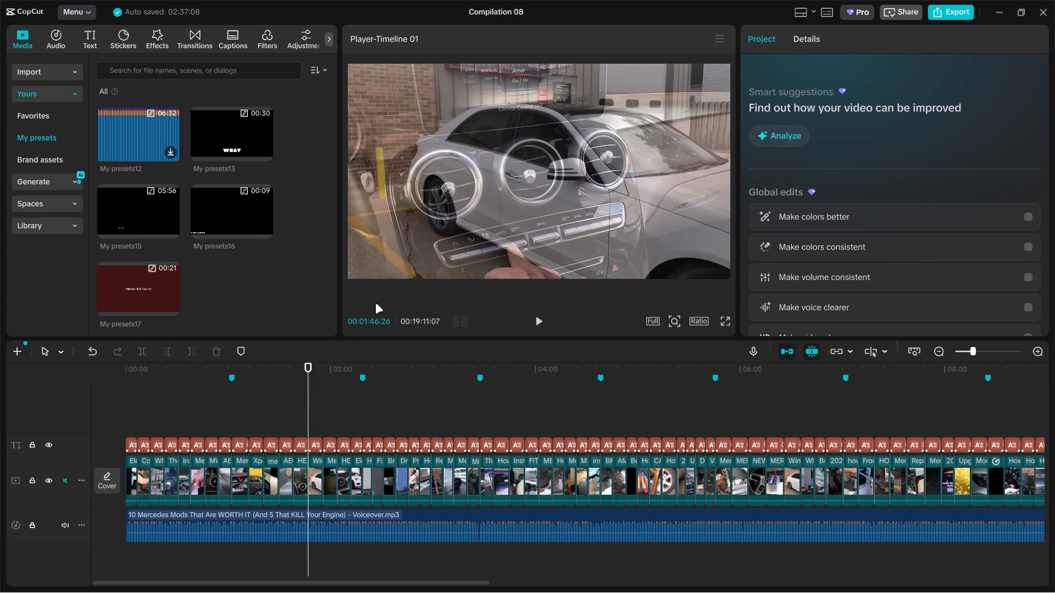
click(303, 419)
drag(409, 274, 390, 271)
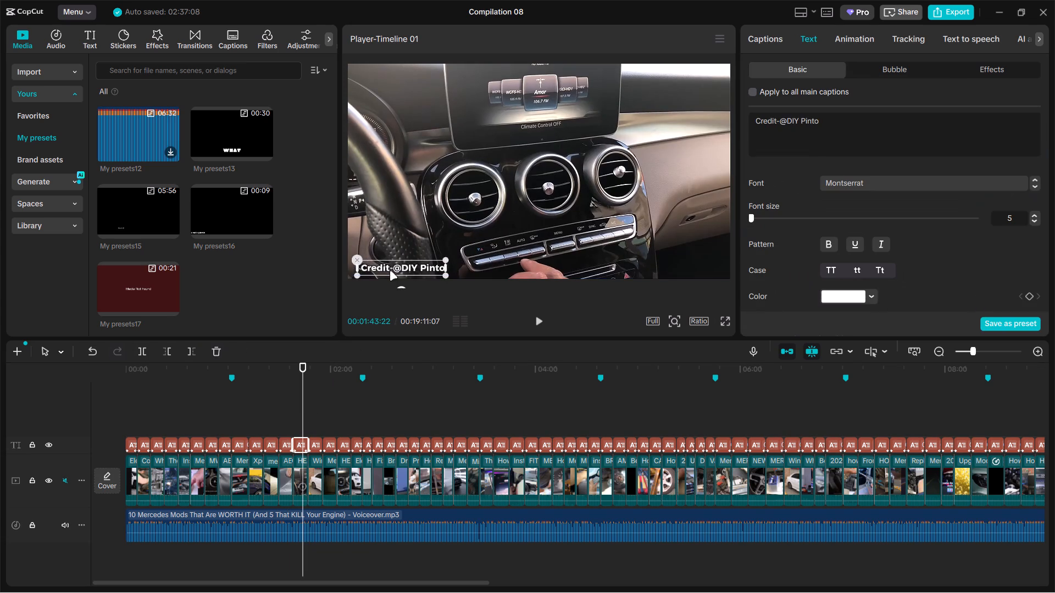
drag(390, 271, 380, 275)
Align the Indianola Window Tint caption at 00:01:49:26 and the MEDCARS caption at 00:02:00:24 to the frame's bottom-left corner.
click(313, 394)
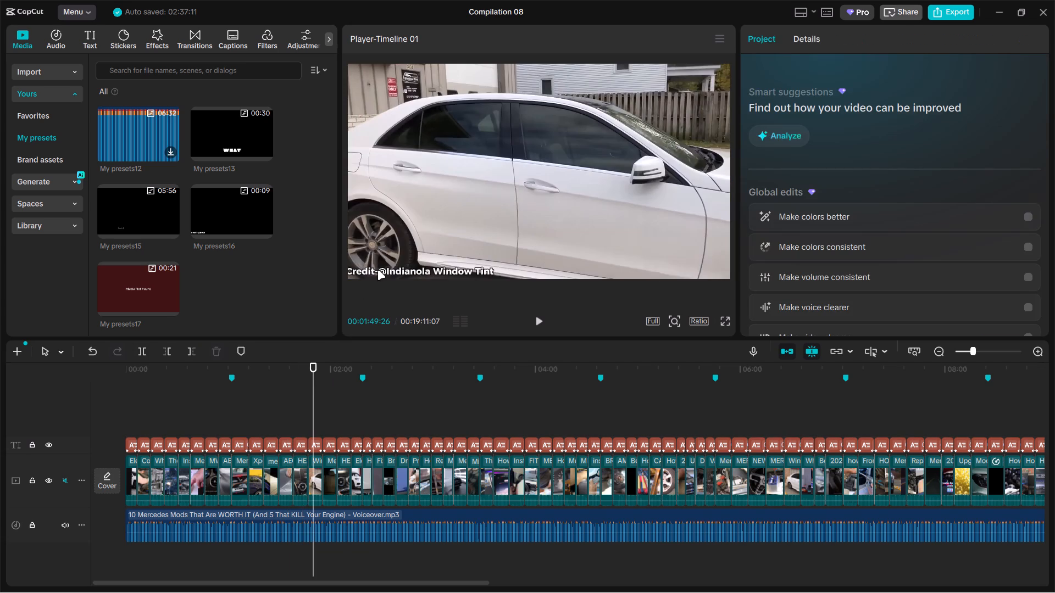
drag(376, 273, 382, 273)
click(332, 413)
drag(407, 268, 382, 270)
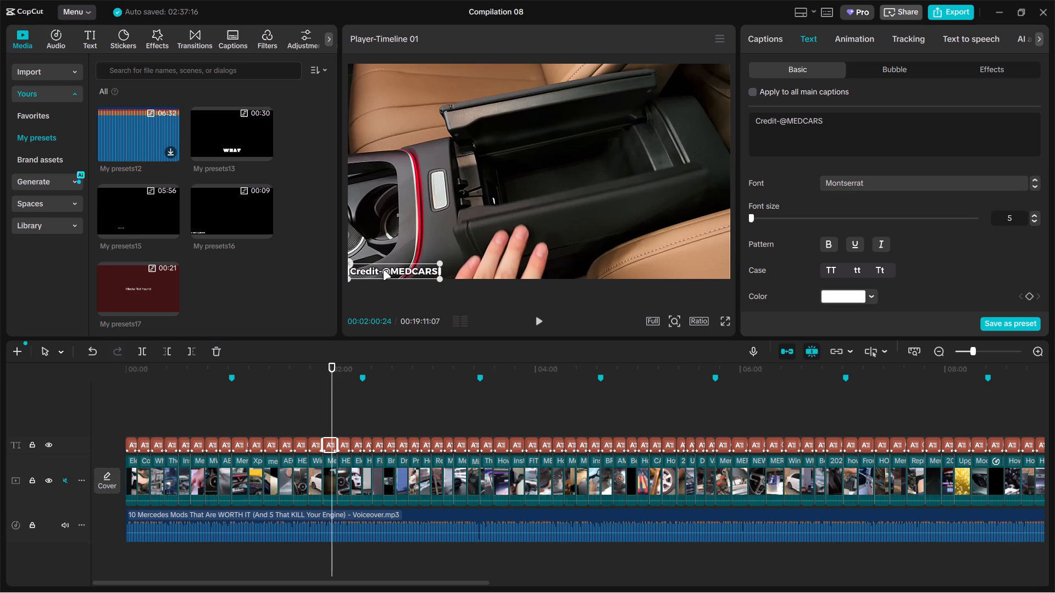
Move the DIY Pinto caption at 00:02:07:27 and the Thor Tuning caption at 00:02:14:27 to the frame's bottom-left corner.
double_click(340, 411)
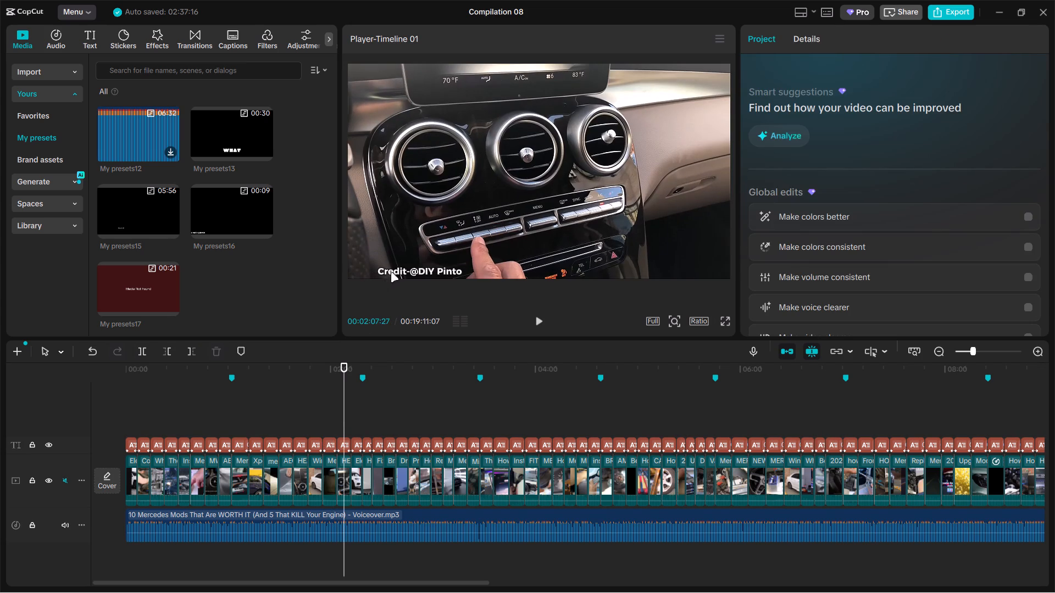
drag(391, 272, 364, 269)
click(354, 425)
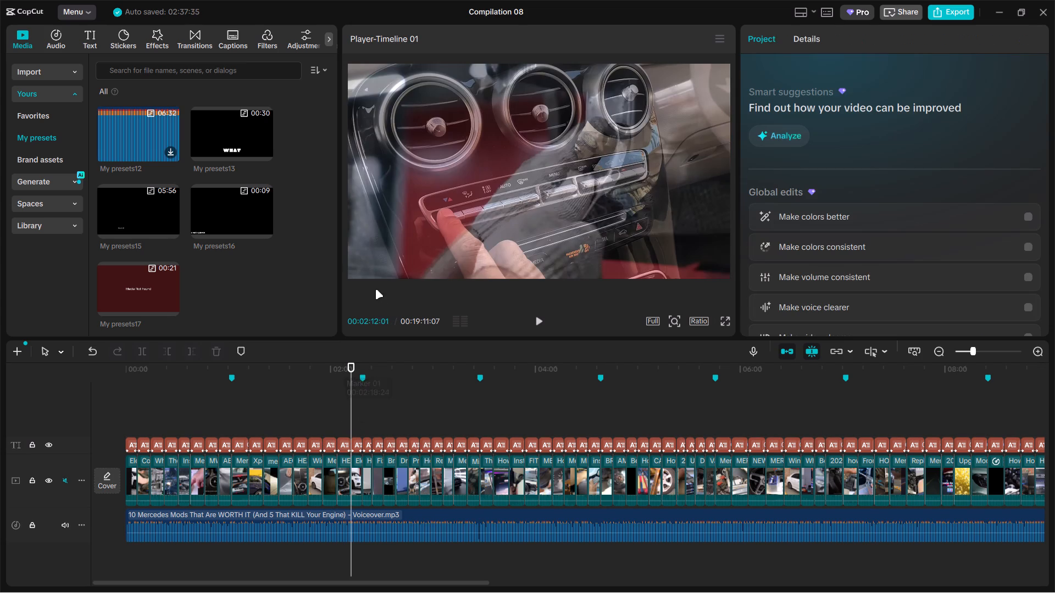
ctrl+scroll(358, 418, up, 3)
drag(353, 416, 358, 412)
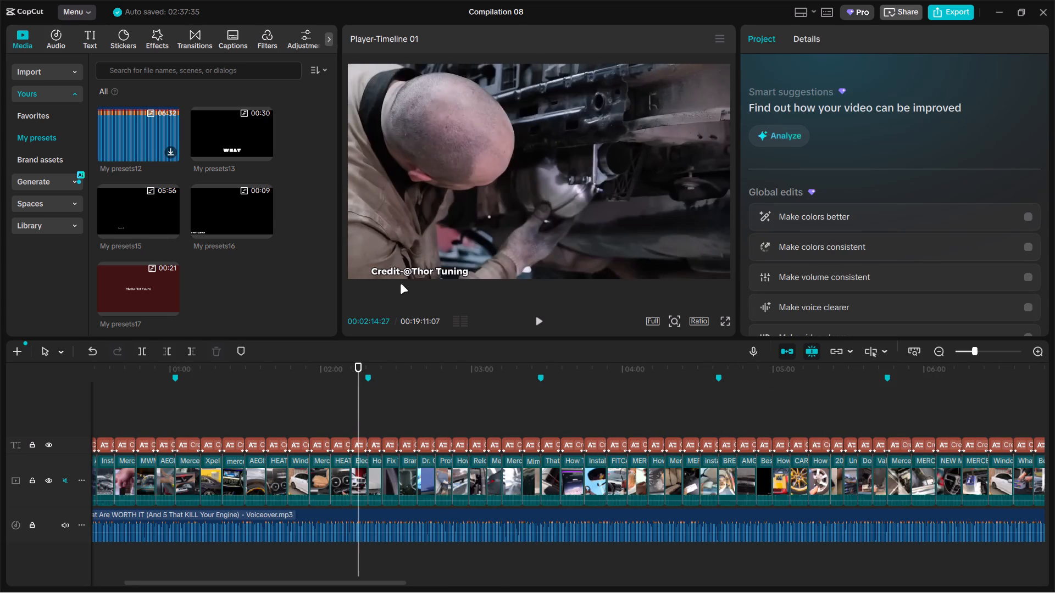
drag(401, 277, 380, 277)
Align the Mr Repair caption at 00:02:22:10 and the 1A Auto Repair Tips caption at 00:02:28:07 to the frame's bottom-left corner.
click(377, 410)
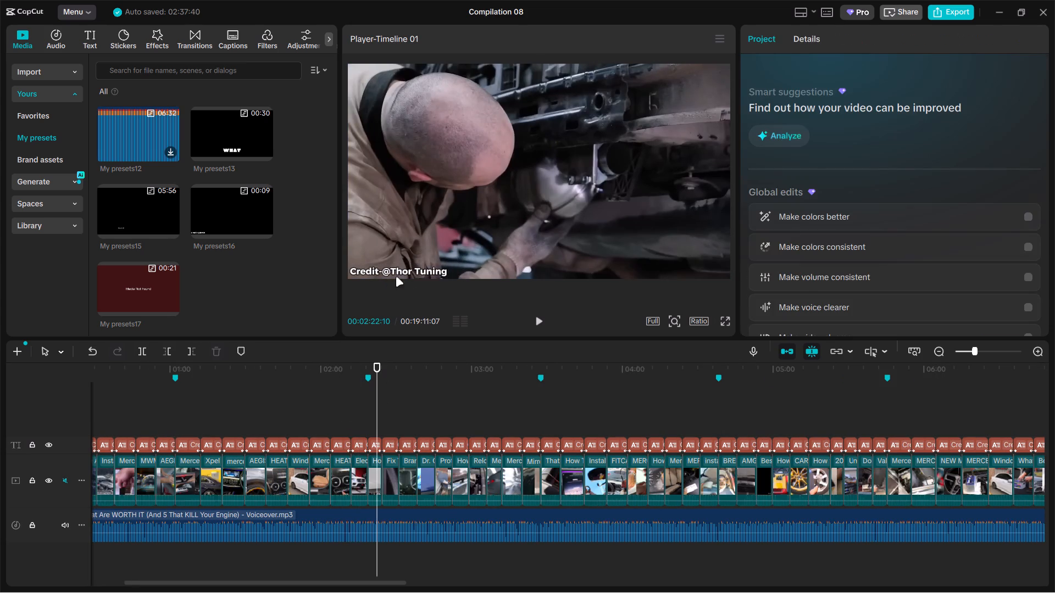
drag(398, 268, 363, 268)
drag(380, 270, 348, 271)
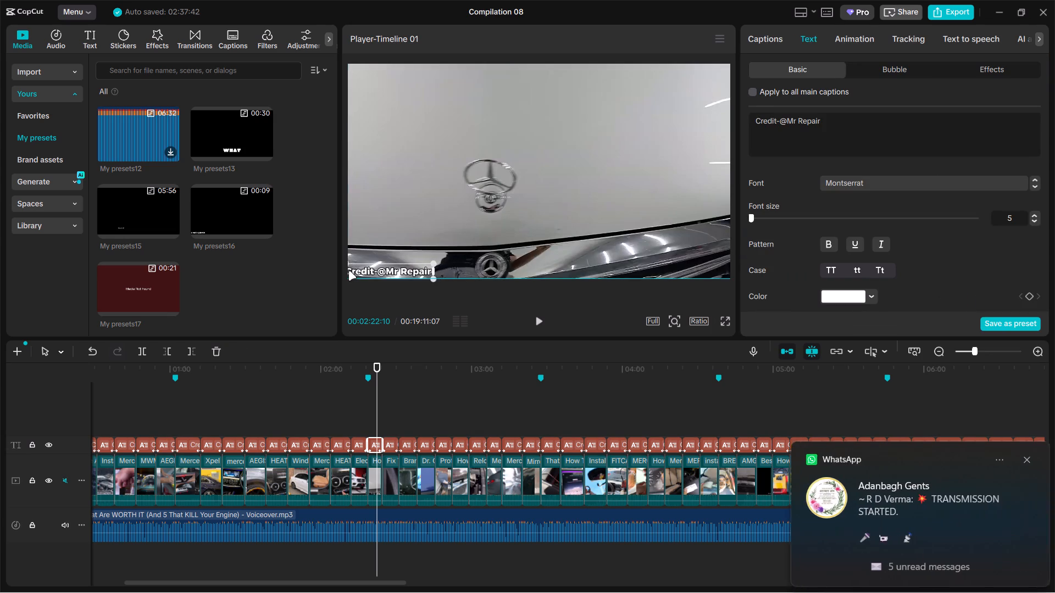
drag(348, 271, 354, 272)
click(1025, 459)
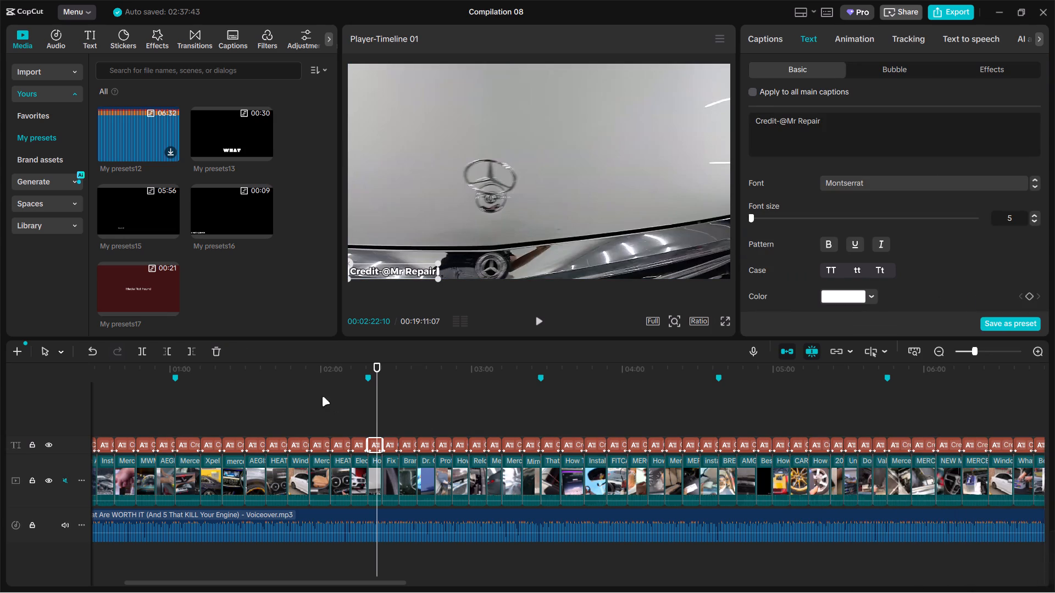
click(392, 410)
drag(410, 276, 443, 273)
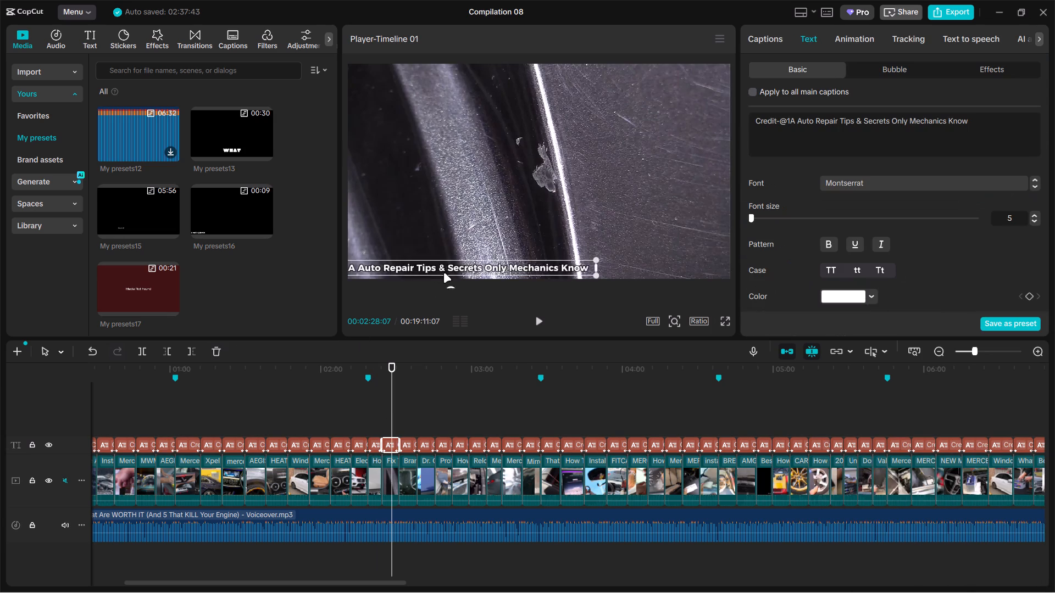
drag(443, 273, 484, 277)
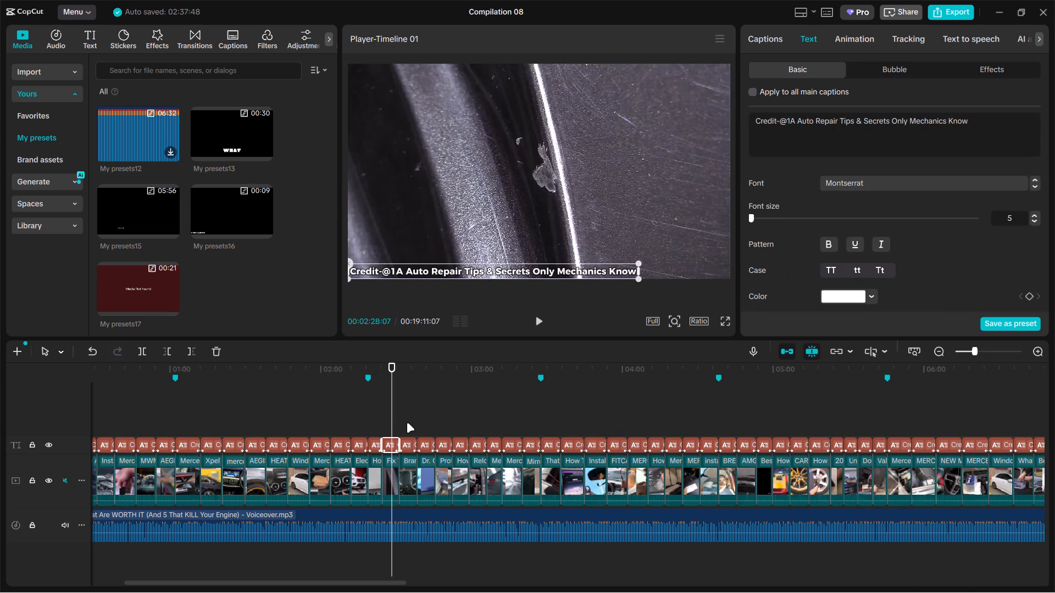
Align the Detailing Devils caption at 00:02:35:01 and the DrColorChip caption at 00:02:42:20 to the frame's bottom-left corner.
click(407, 423)
drag(427, 283, 406, 278)
drag(404, 270, 381, 270)
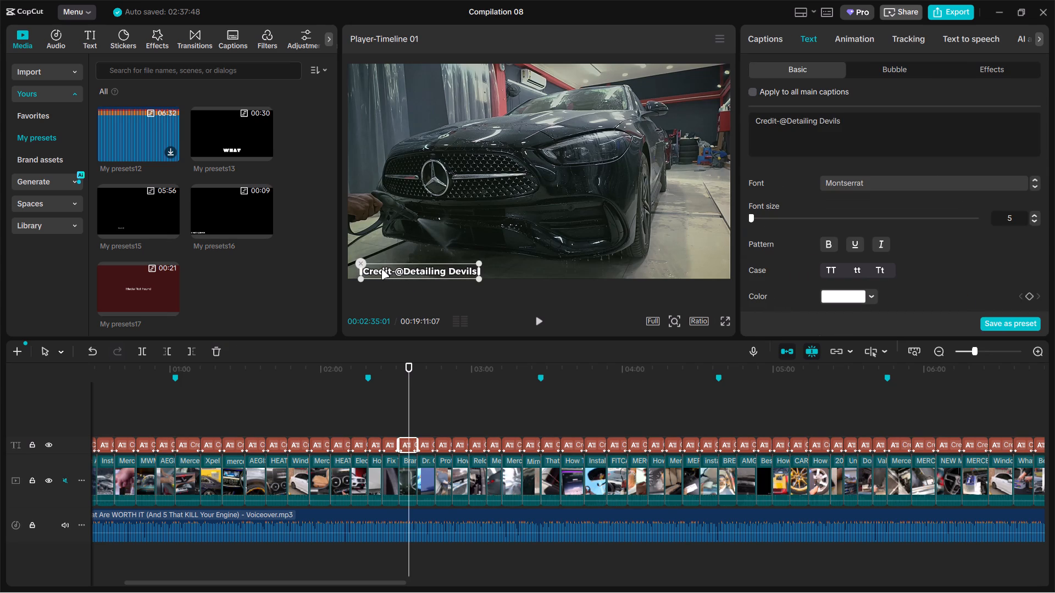
drag(381, 270, 393, 268)
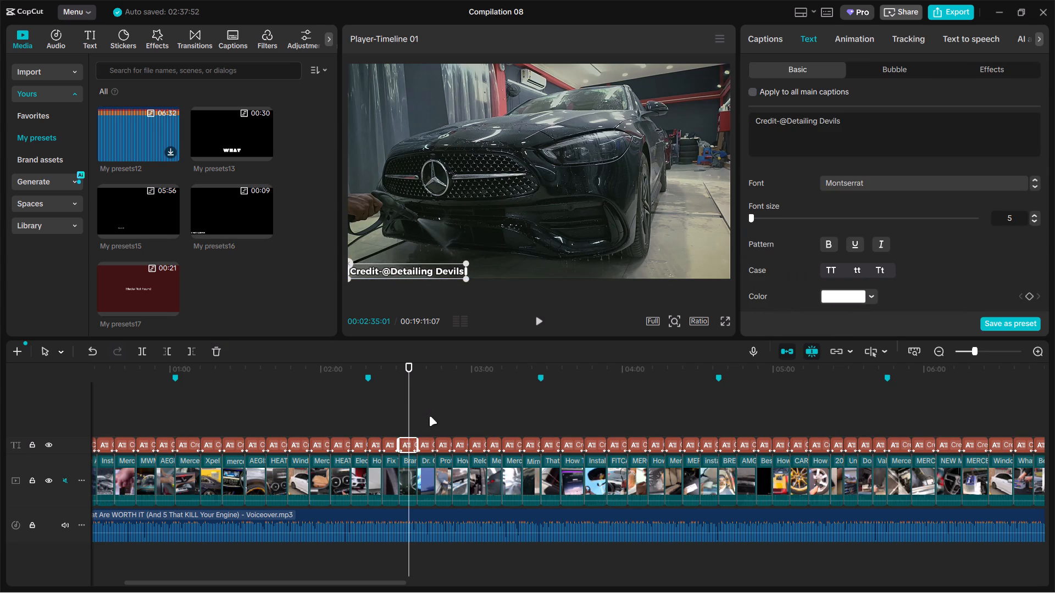
click(428, 417)
drag(417, 277, 398, 274)
Move the Houston Paint Protection caption at 00:02:48:11 and the Yalan App caption at 00:02:55:24 to the frame's bottom-left corner.
click(439, 387)
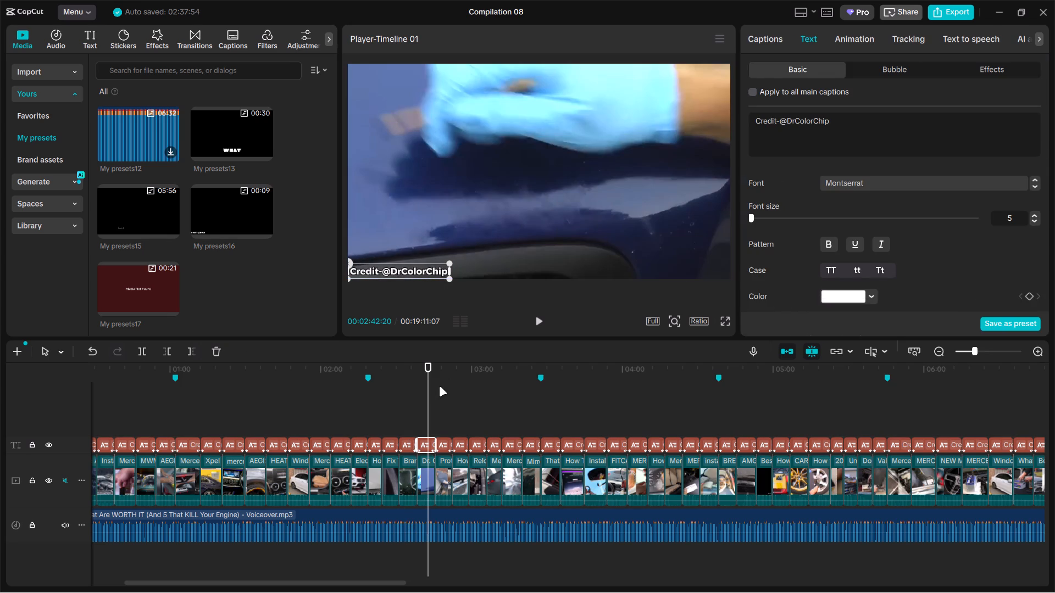
click(442, 407)
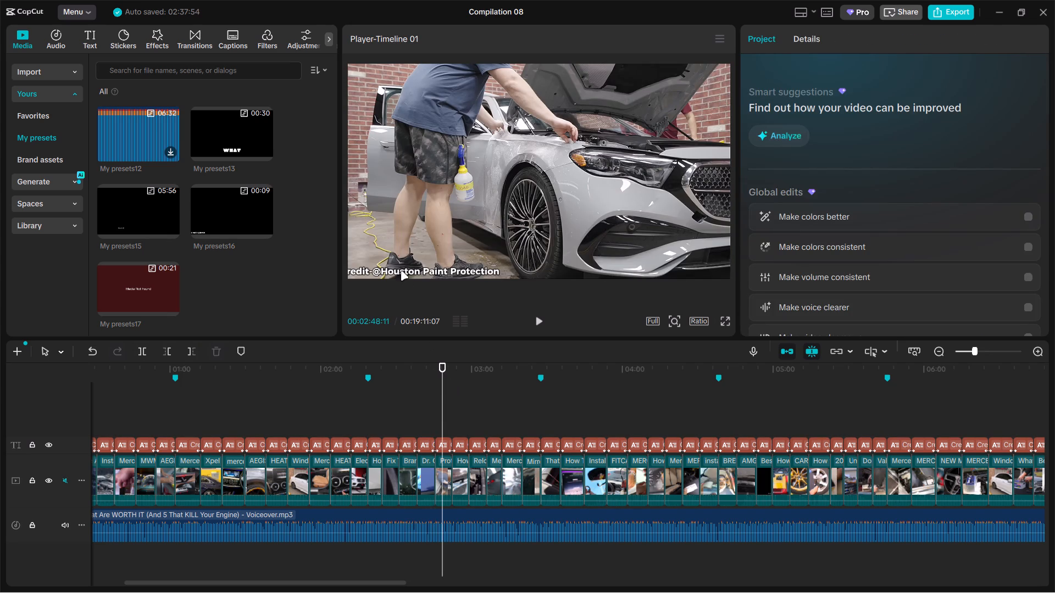
drag(401, 271, 410, 270)
drag(428, 441, 393, 420)
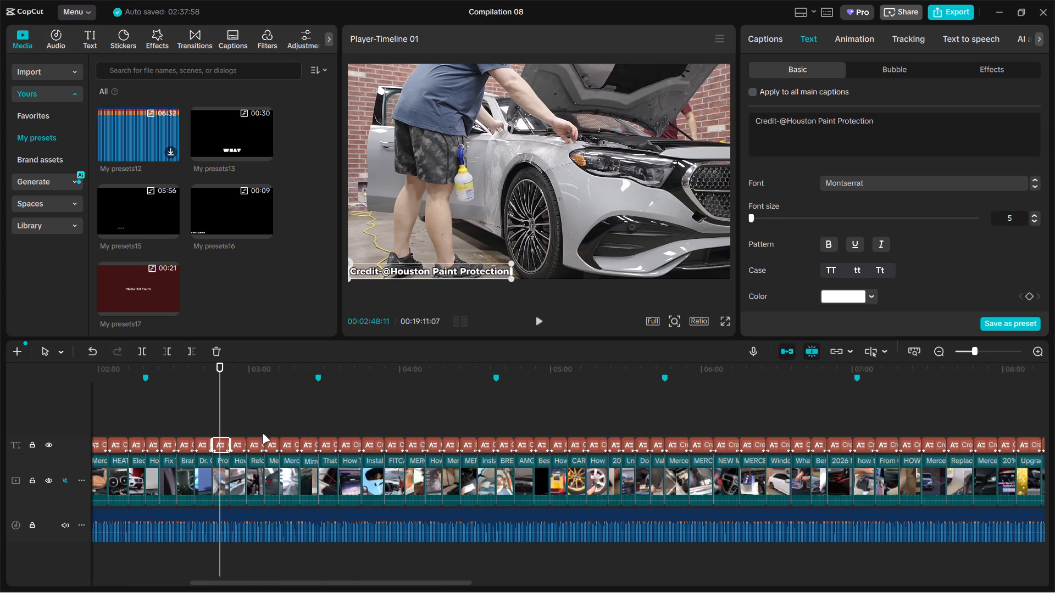
click(238, 418)
drag(399, 274, 375, 273)
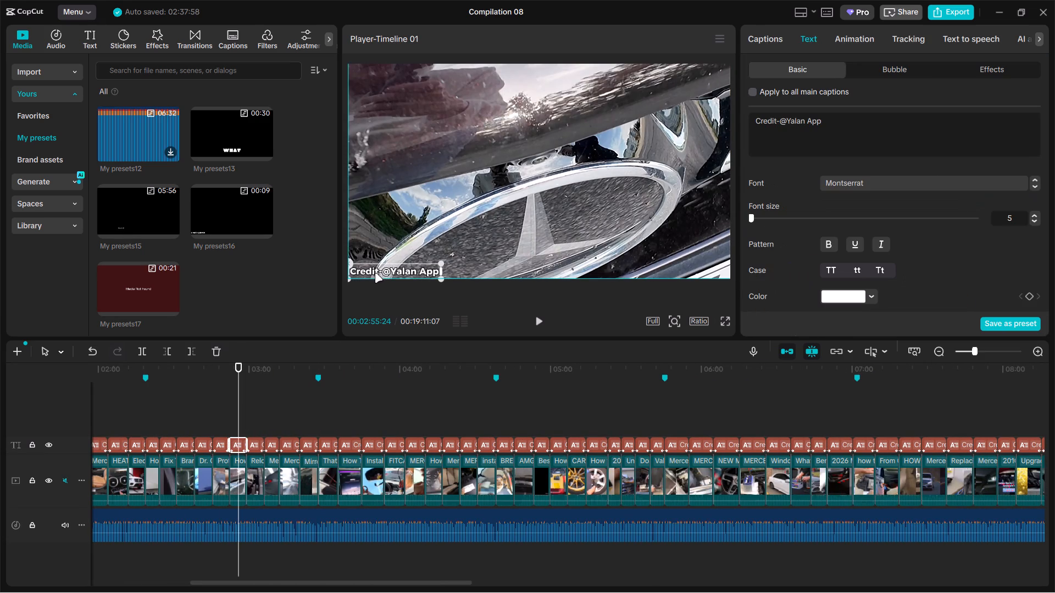
drag(375, 273, 376, 272)
Move the turbobandit caption at 00:03:03:07 and the credit caption following it to the frame's bottom-left corner.
click(250, 407)
click(249, 417)
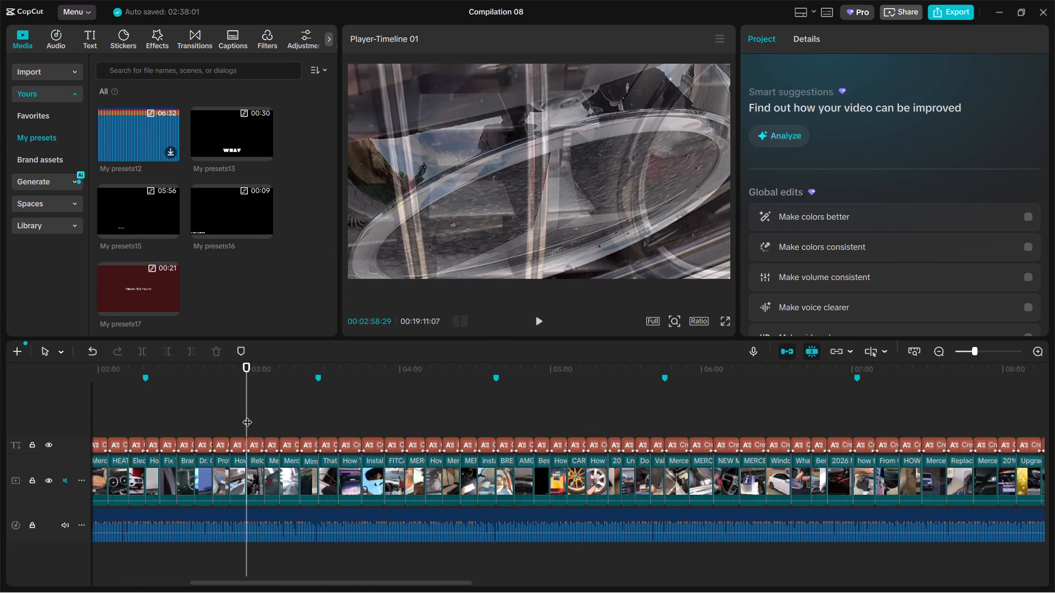
click(257, 413)
drag(397, 275, 381, 272)
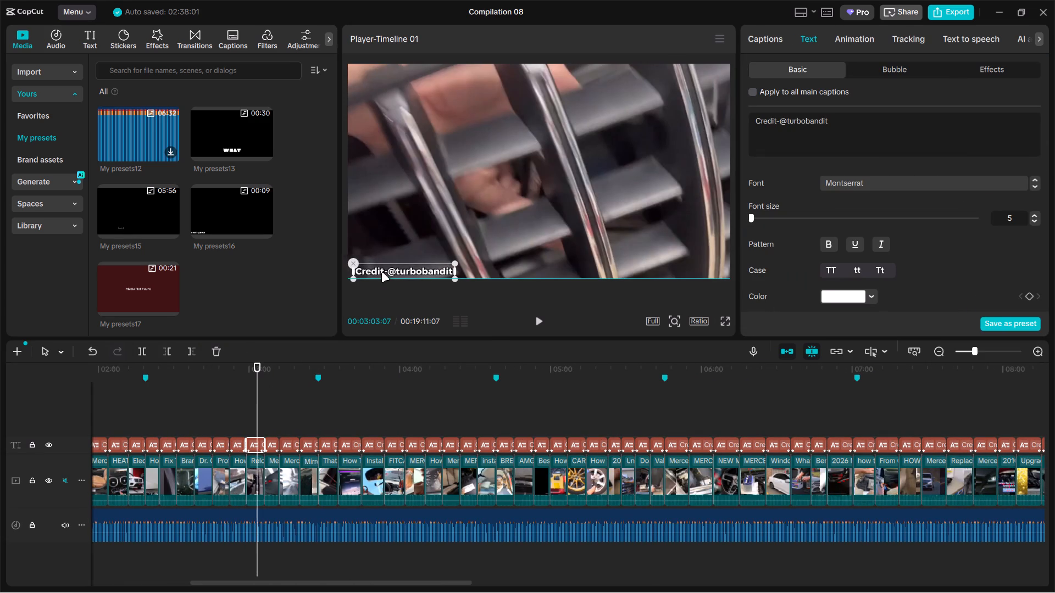
drag(381, 272, 378, 272)
click(271, 409)
drag(395, 276, 365, 275)
Align the RMA PPF caption at 00:03:14:11 to the frame's bottom-left corner.
click(285, 406)
drag(393, 265, 366, 265)
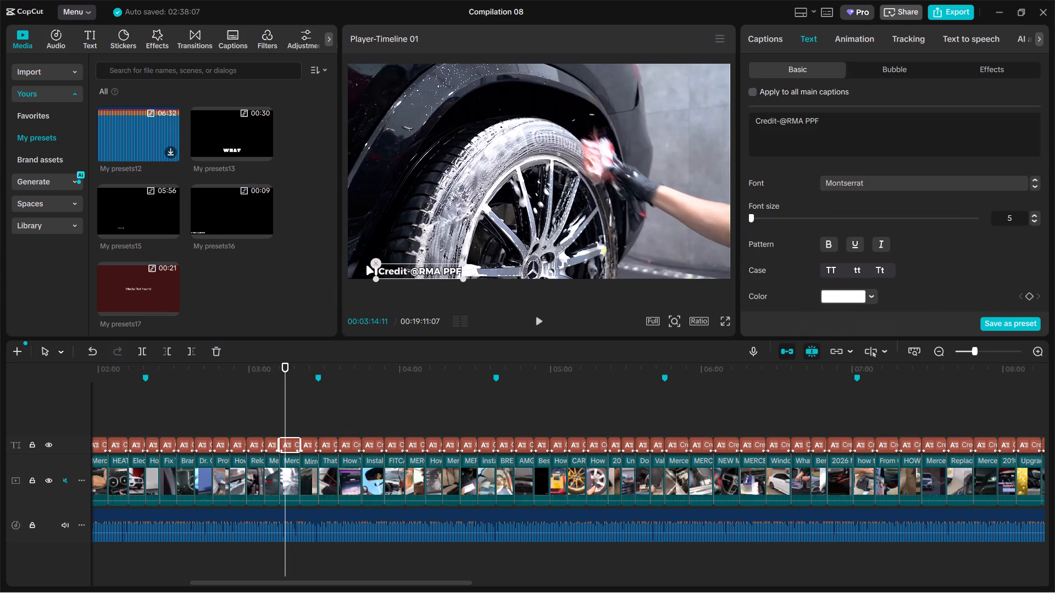
drag(366, 265, 364, 265)
drag(396, 270, 371, 270)
drag(388, 272, 368, 272)
drag(368, 272, 367, 266)
drag(370, 265, 366, 273)
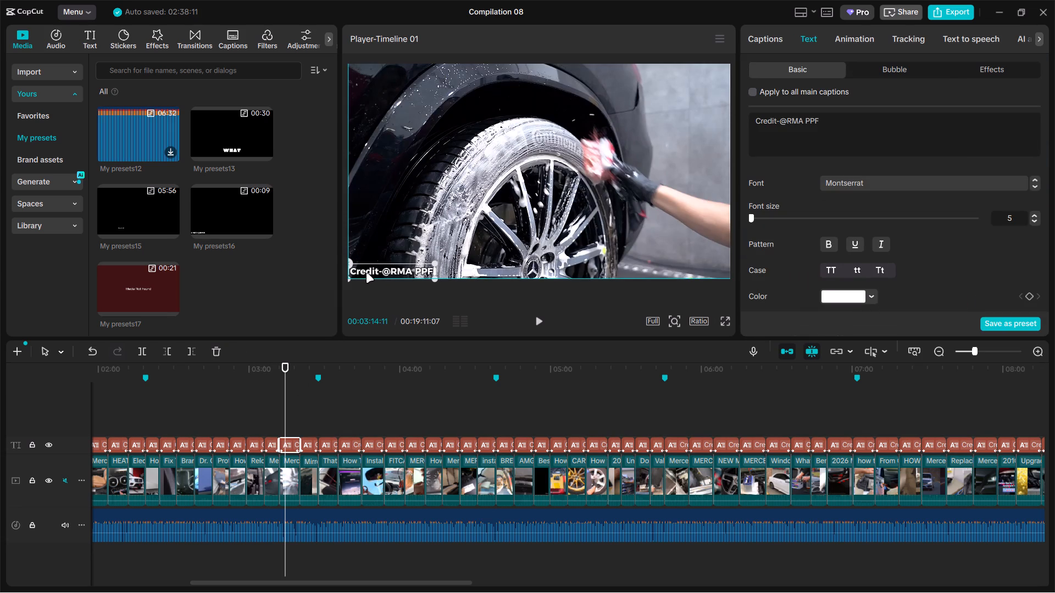
drag(366, 273, 365, 273)
Align the Mr detailer Ludhiana caption at 00:03:23:24 and the Bachan's TV caption at 00:03:32:09 to the frame's bottom-left corner.
click(303, 413)
click(312, 404)
click(309, 407)
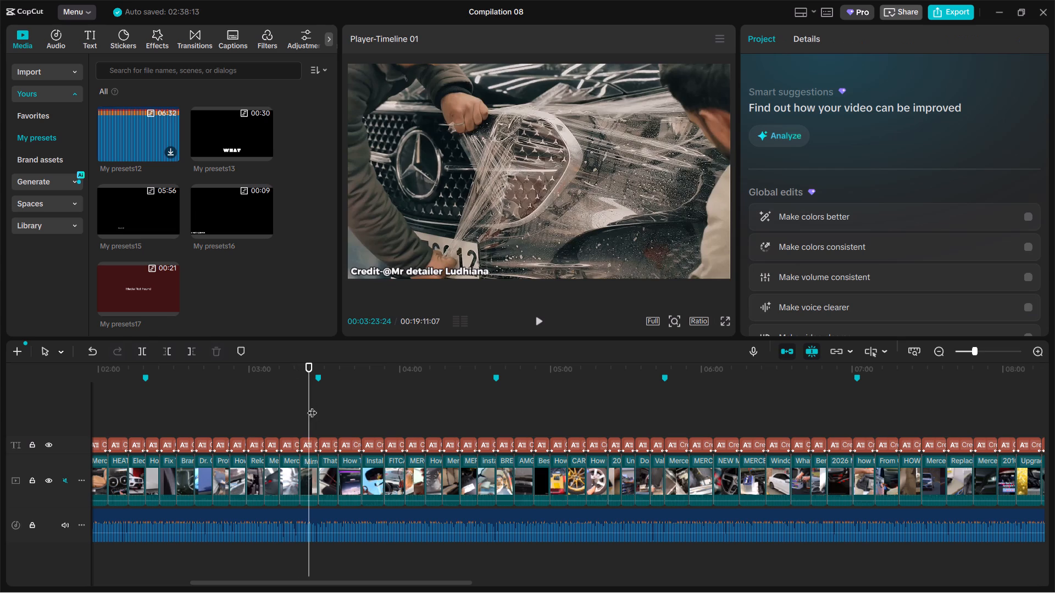
click(410, 267)
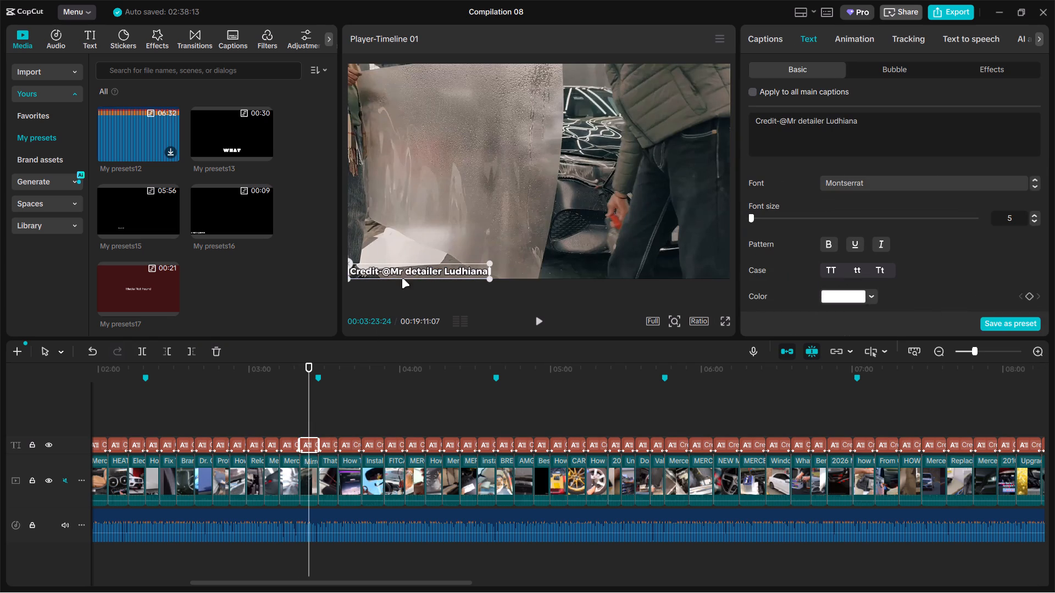
click(330, 417)
drag(401, 274, 379, 275)
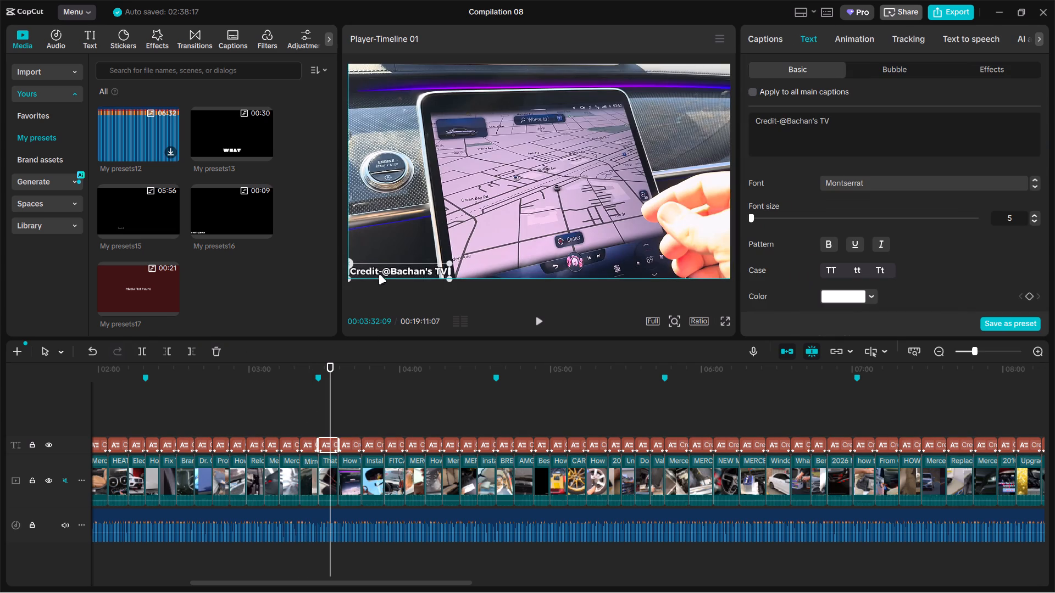
drag(379, 275, 379, 275)
Move the Vehicle Visionary caption at 00:03:40:06 and the Edward in TX caption at 00:03:49:24 to the frame's bottom-left corner.
click(350, 411)
drag(398, 274, 390, 272)
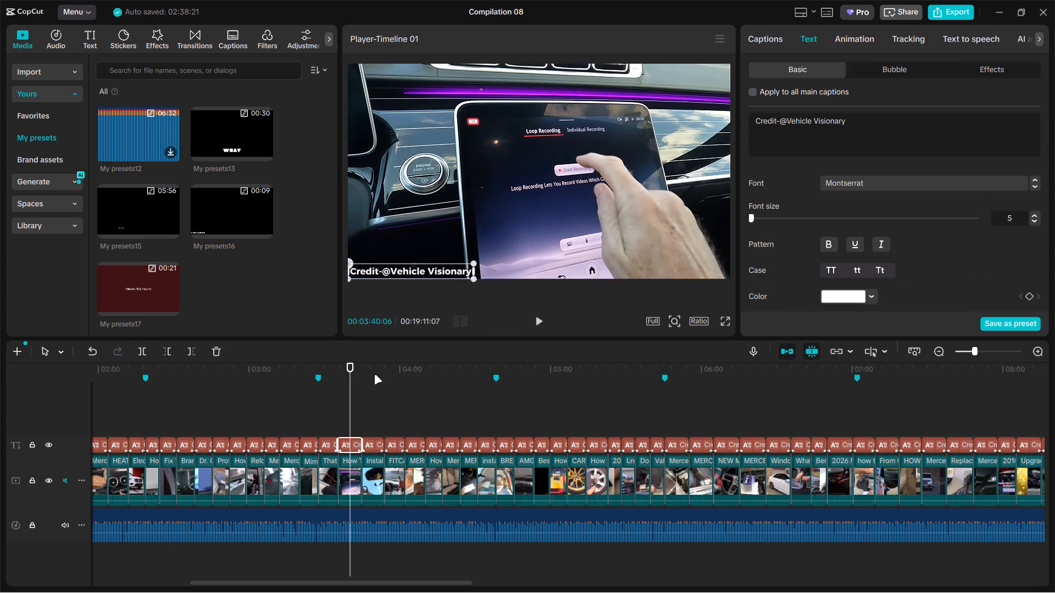
click(374, 390)
drag(409, 273, 393, 273)
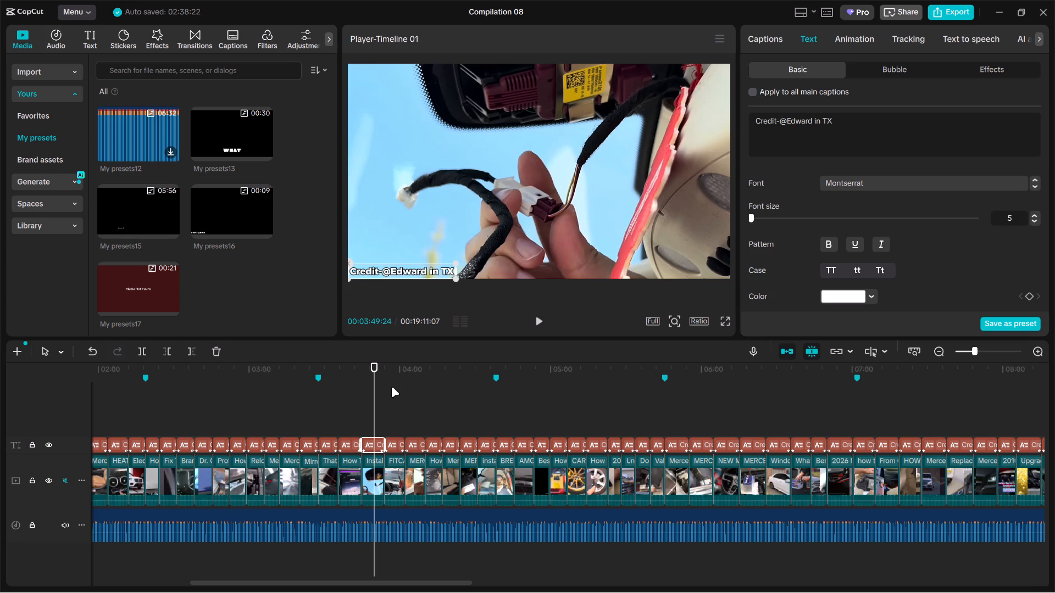
Move the credit caption after Edward in TX and the Auto Repair Guys caption at 00:04:05:17 to the frame's bottom-left corner.
click(396, 391)
drag(398, 275, 369, 275)
click(414, 394)
drag(394, 273, 381, 270)
click(381, 270)
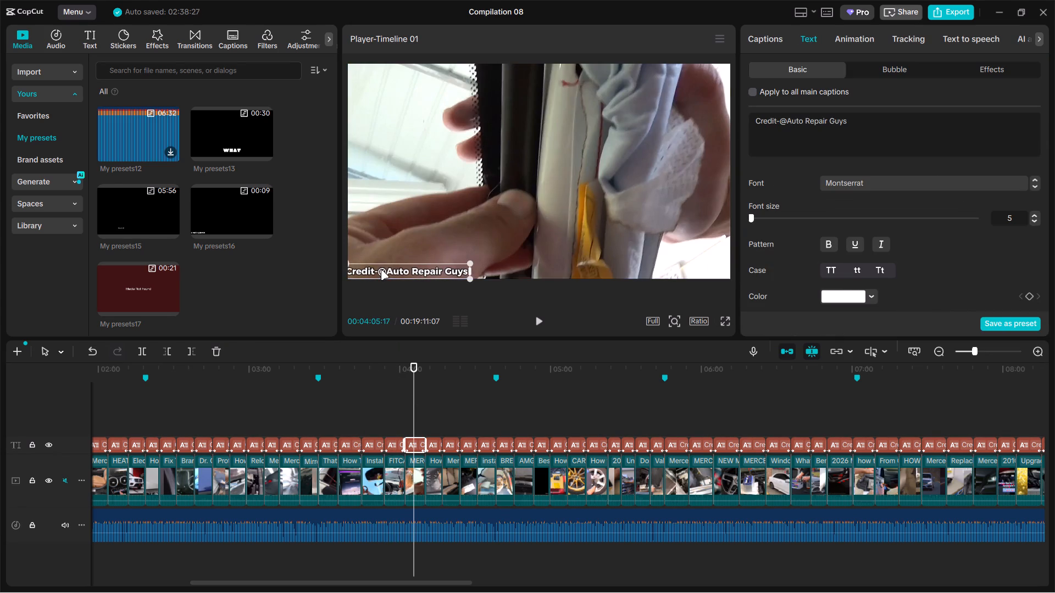
Align the Car Doctor caption at 00:04:13:06 and the Mercedes w212 Garage caption at 00:04:19:23 to the frame's bottom-left corner.
click(433, 383)
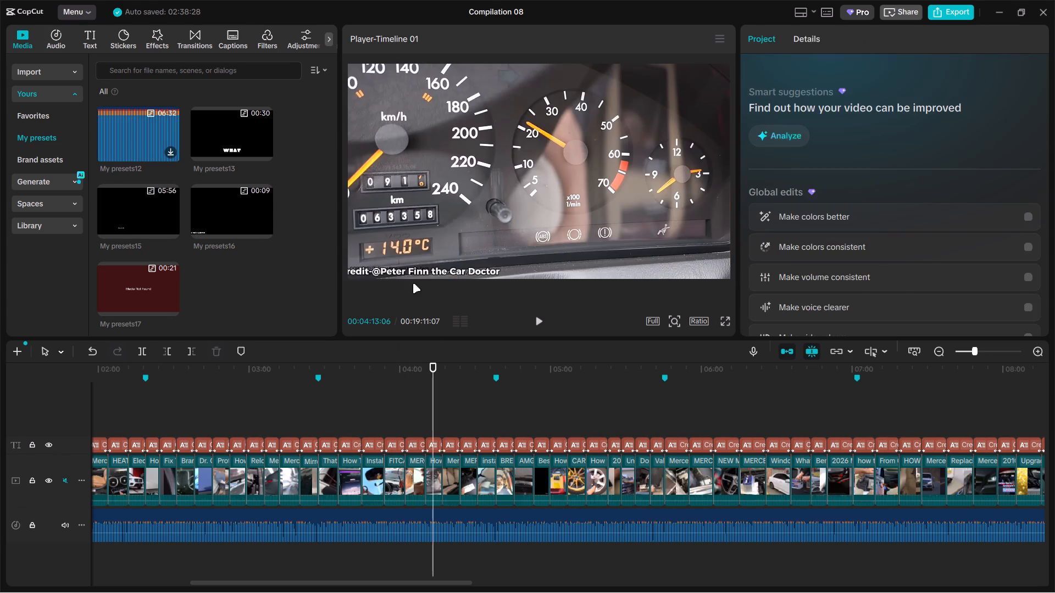
drag(408, 276, 417, 276)
drag(442, 411, 445, 418)
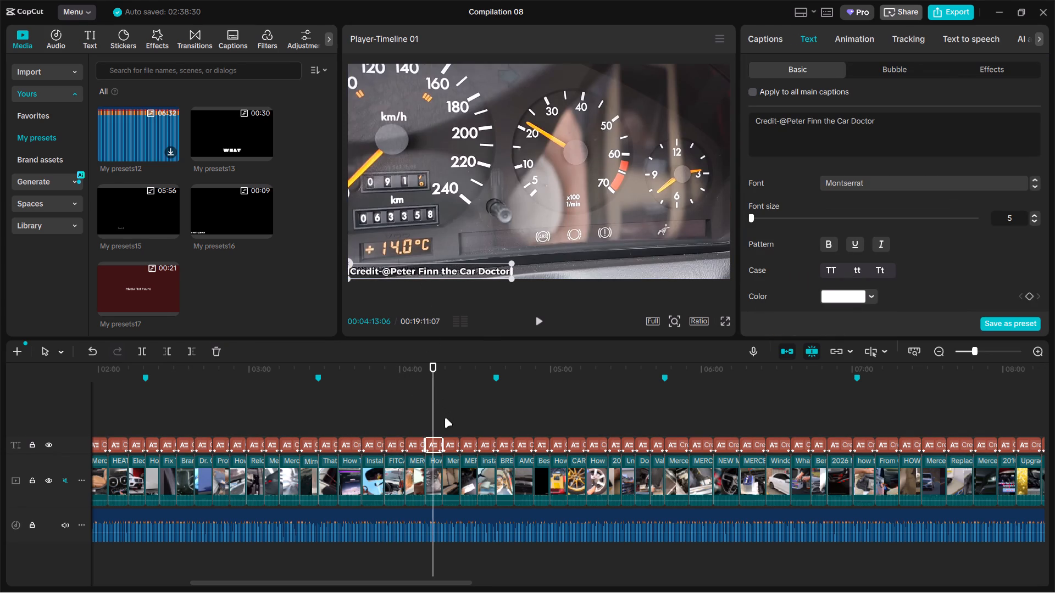
drag(445, 418, 445, 421)
click(298, 416)
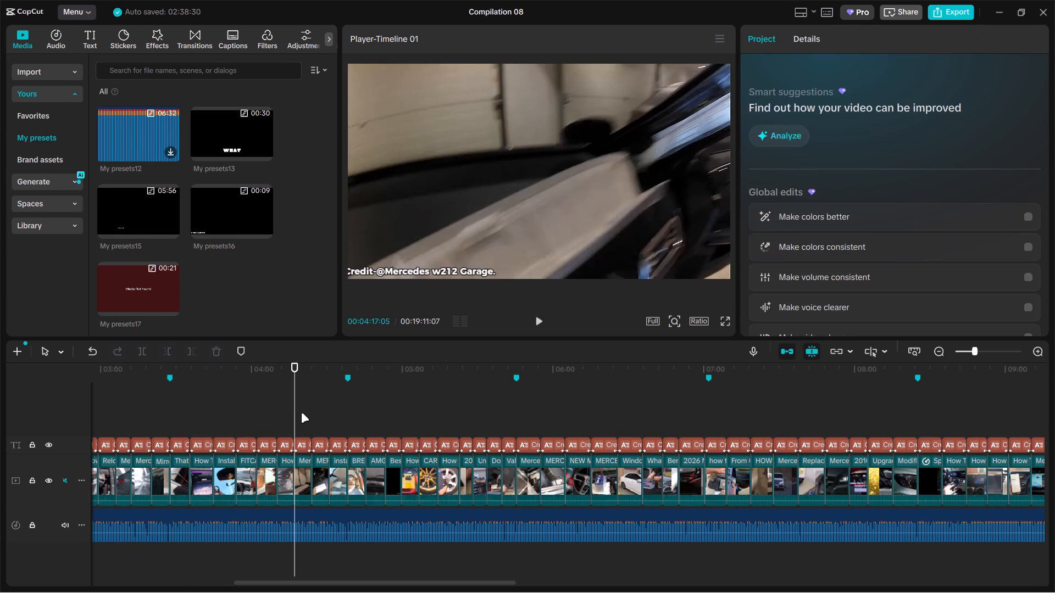
click(301, 413)
drag(408, 272, 415, 274)
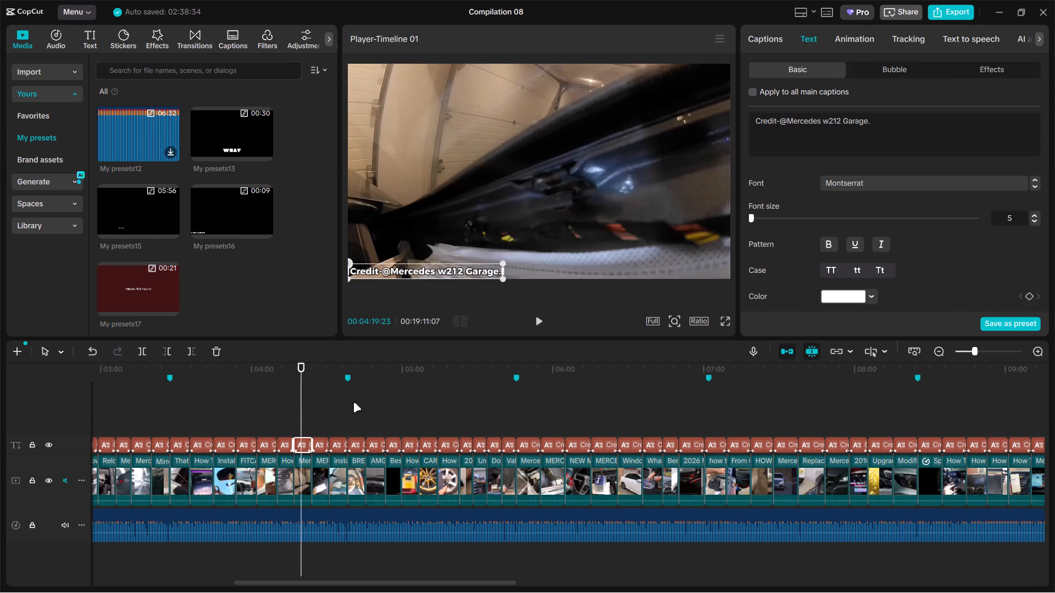
Move the Auto Repair Guys caption at 00:04:27:06 and the two credit captions following it to the frame's bottom-left corner.
click(320, 416)
drag(385, 274, 378, 273)
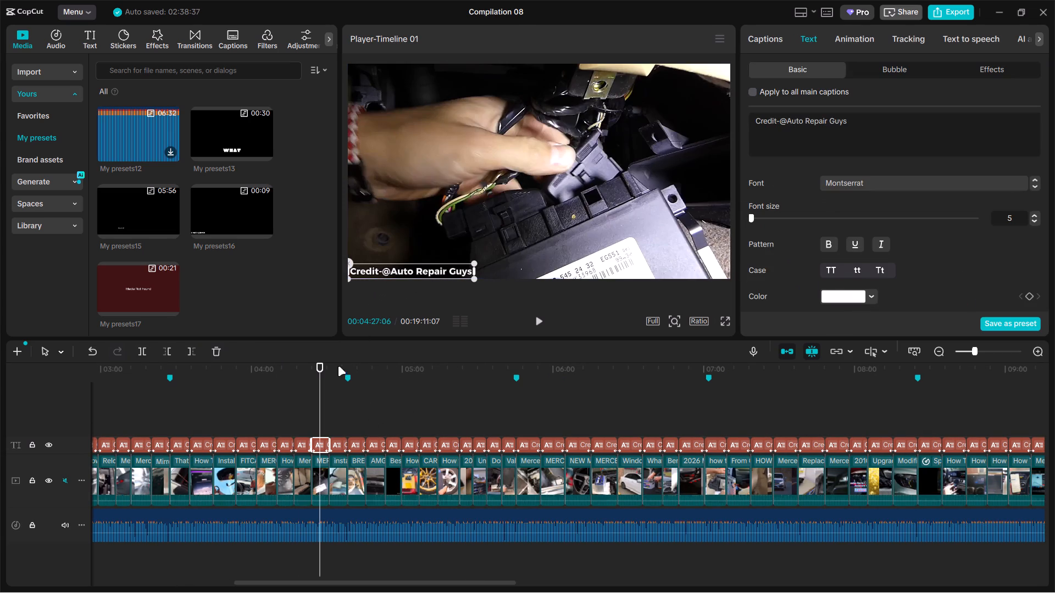
click(337, 395)
drag(391, 273, 363, 271)
click(357, 404)
drag(393, 273, 368, 272)
Align the pakietamg caption at 00:04:50:05 and the Bendix Brakes caption at 00:04:57:05 to the frame's bottom-left corner.
click(377, 393)
drag(384, 272, 358, 269)
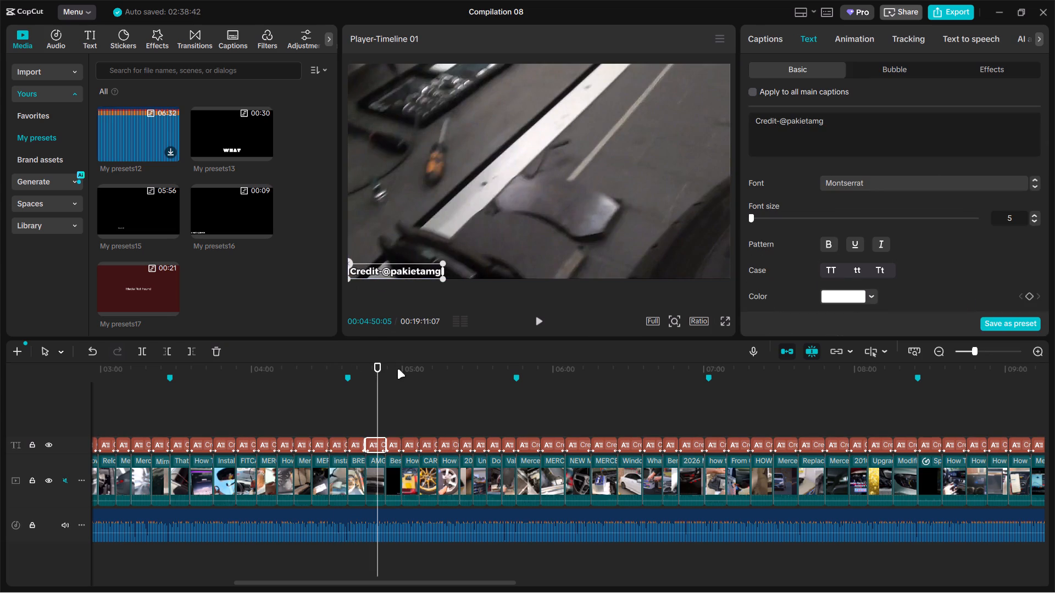
click(395, 384)
drag(392, 273, 374, 271)
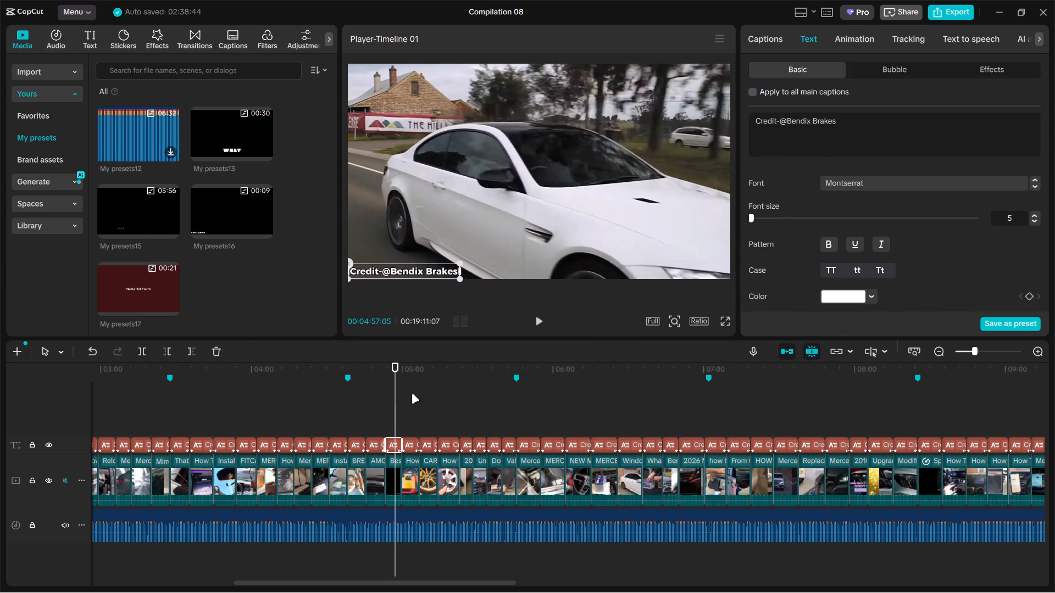
Align the credit caption at 00:05:03:22, the one after it and the TRQ caption at 00:05:18:18 to the frame's bottom-left corner.
click(412, 394)
drag(401, 273, 381, 271)
click(430, 400)
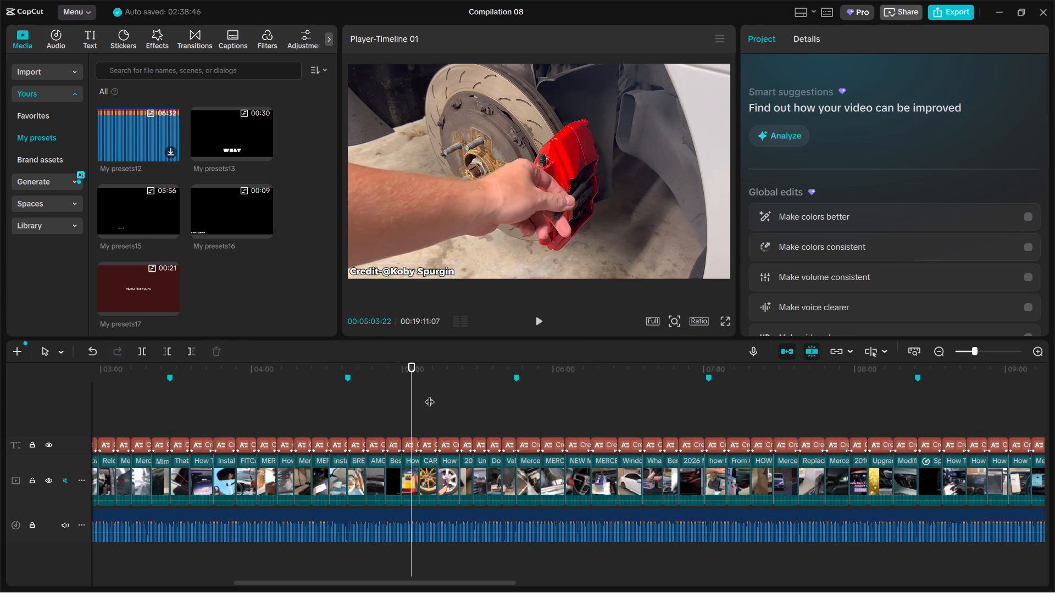
click(392, 276)
click(449, 402)
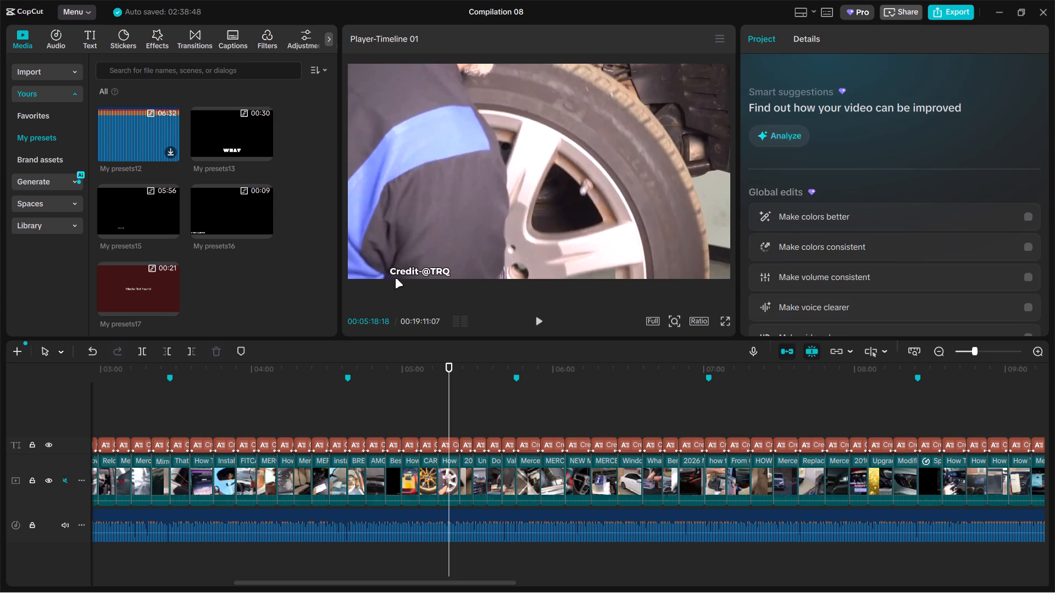
drag(395, 273, 354, 271)
Align the credit caption at 00:05:25:18 and the Bendix Brakes caption at 00:05:31:08 to the frame's bottom-left corner.
triple_click(474, 408)
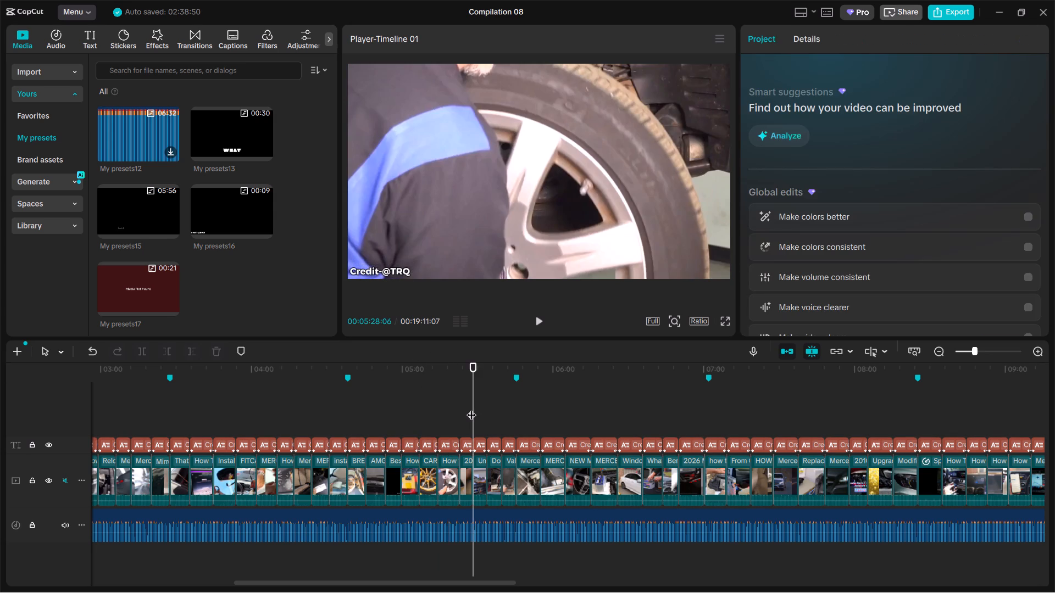
drag(394, 272, 375, 270)
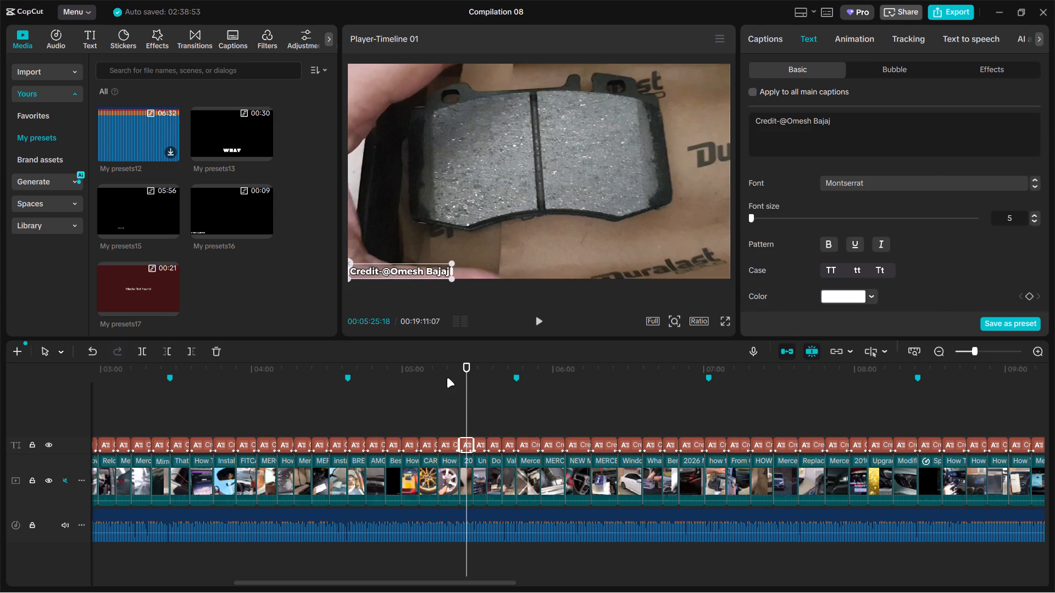
click(481, 415)
drag(404, 271, 385, 270)
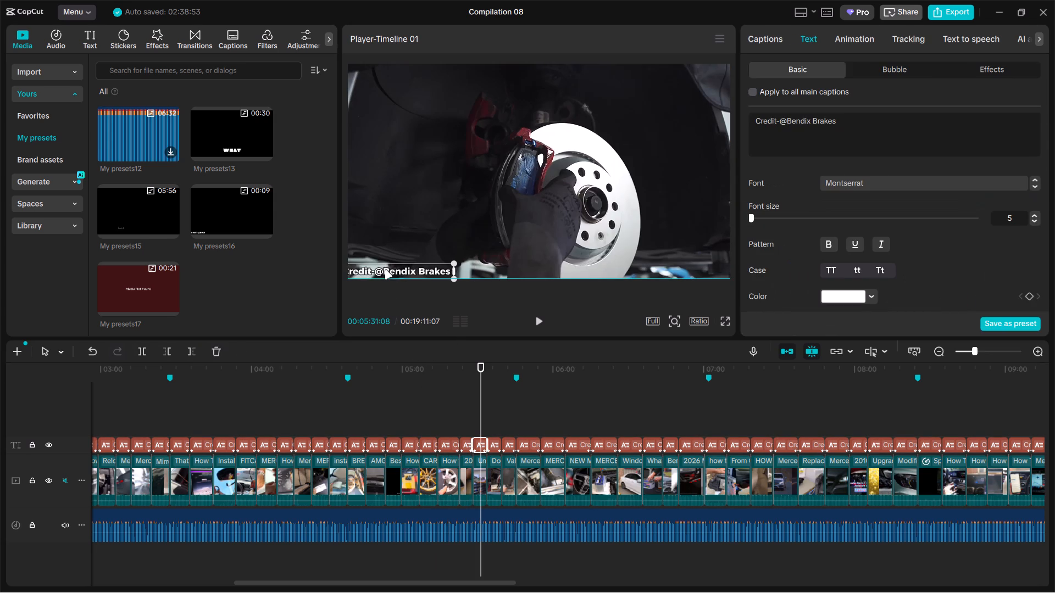
drag(385, 270, 386, 270)
Align the O'Reilly Auto Parts caption at 00:05:36:29 and the Valvoline Global EMEA caption at 00:05:42:06 to the frame's bottom-left corner.
click(495, 405)
drag(407, 272, 401, 272)
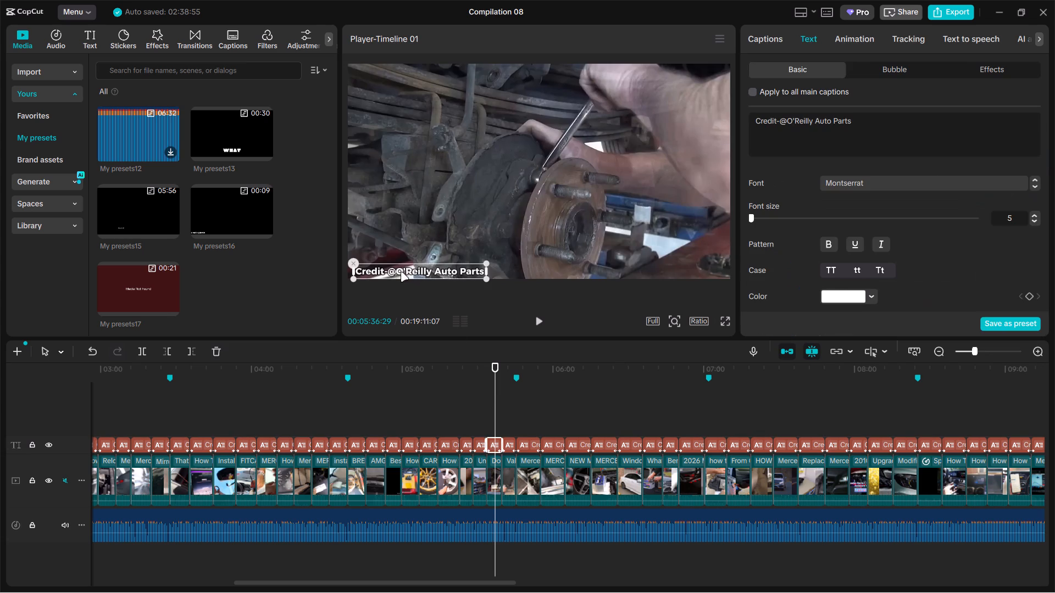
drag(401, 272, 401, 270)
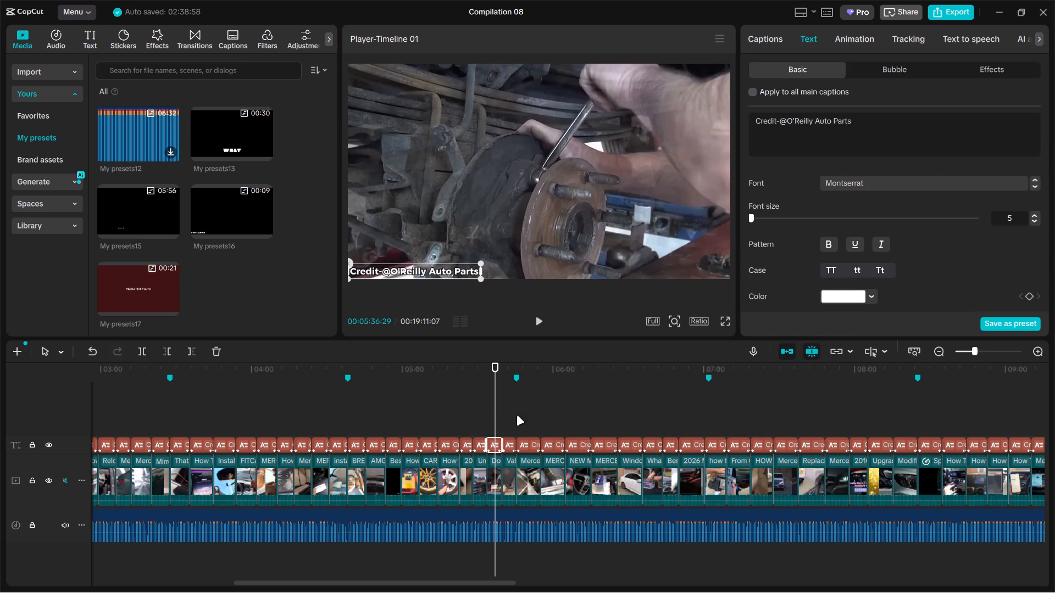
click(509, 417)
drag(385, 272, 390, 271)
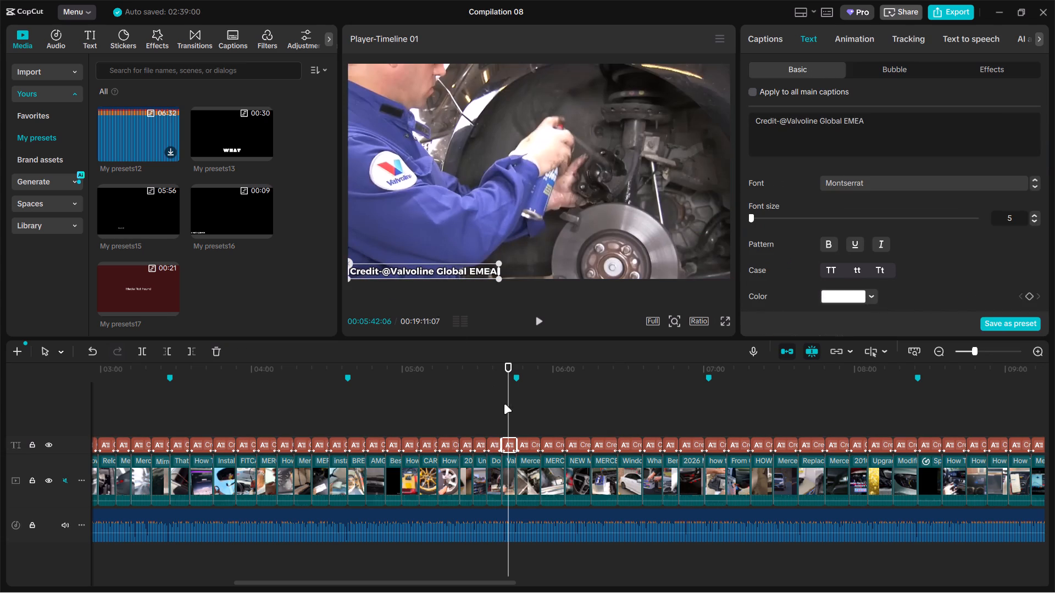
Align the Basics caption at 00:05:49:13 and the credit caption at 00:05:57:15 to the frame's bottom-left corner.
click(526, 413)
drag(403, 273, 365, 271)
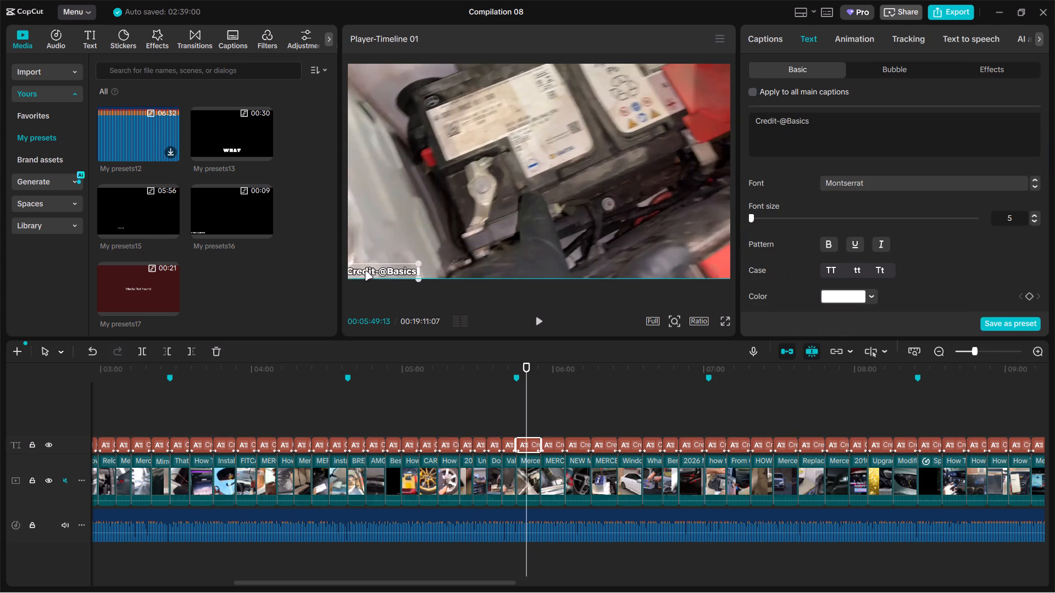
drag(365, 271, 370, 271)
click(547, 410)
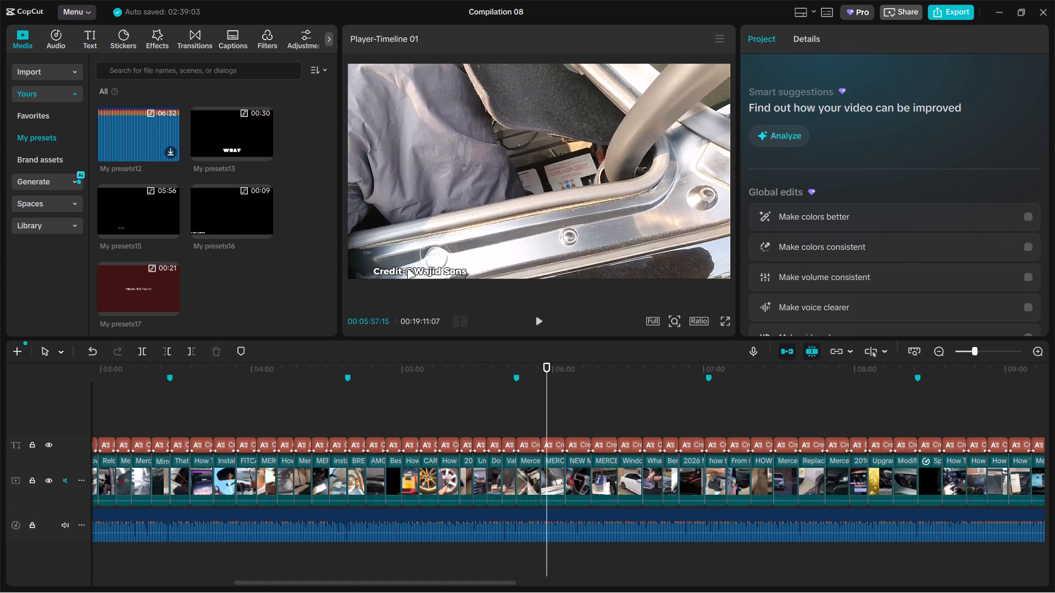
drag(406, 268, 384, 266)
Align the YOUCAR caption at 00:06:07:04 and the credit caption at 00:06:19:05 to the frame's bottom-left corner.
click(569, 413)
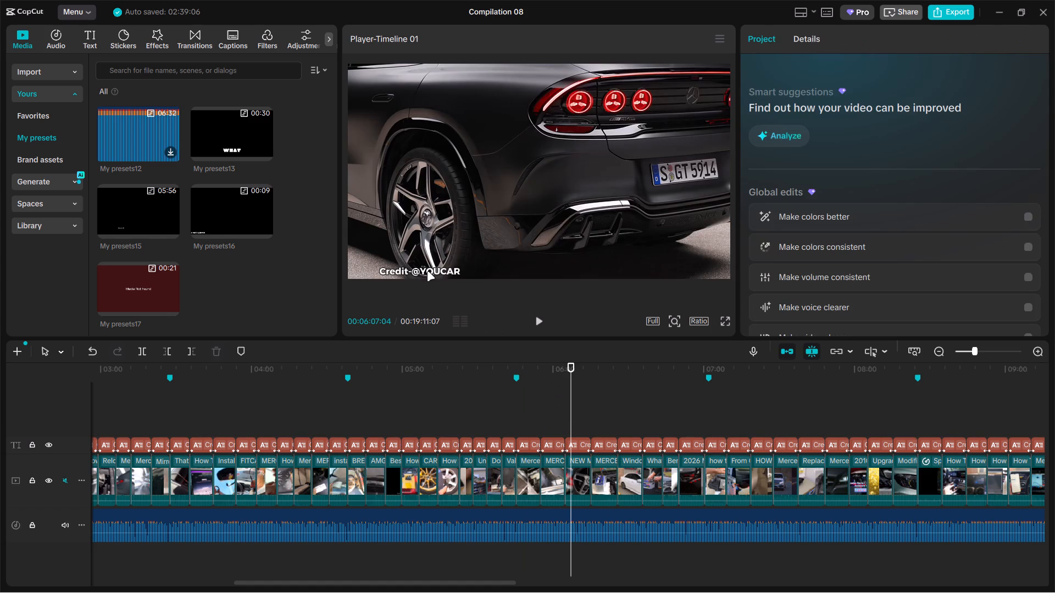
drag(406, 272, 376, 273)
click(601, 419)
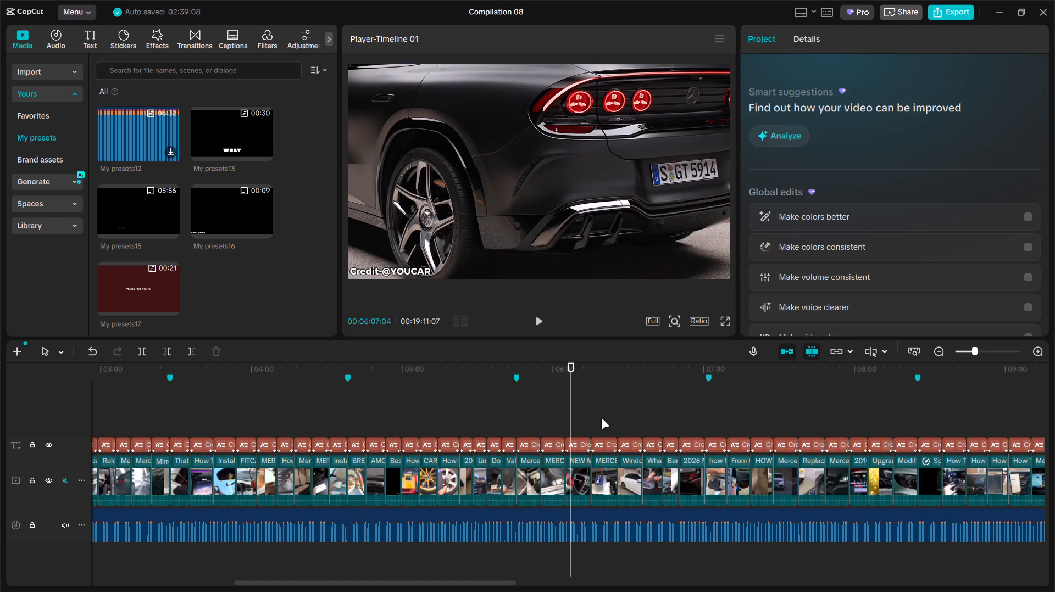
drag(390, 272, 369, 270)
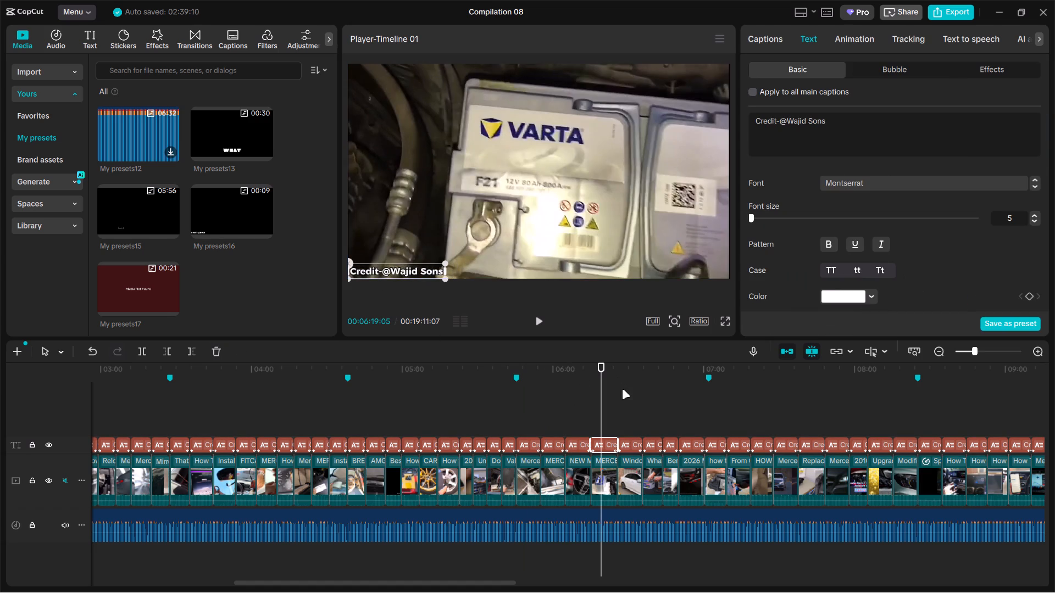
Align the Indianola Window Tint caption at 00:06:29:26 and the Delphi caption at 00:06:37:29 to the frame's bottom-left corner.
click(628, 409)
click(420, 271)
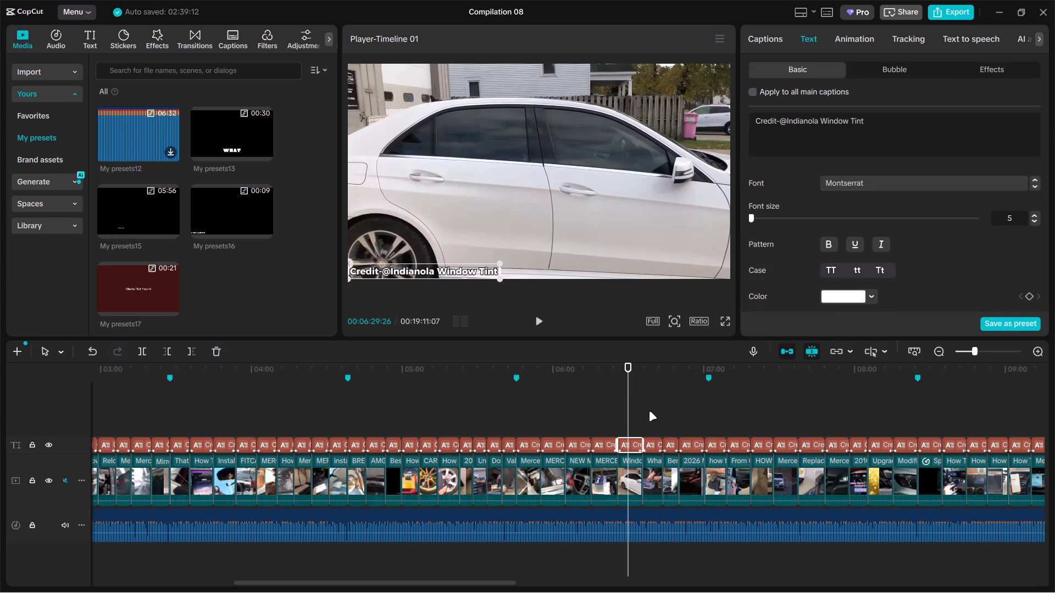
click(649, 411)
drag(430, 272, 392, 270)
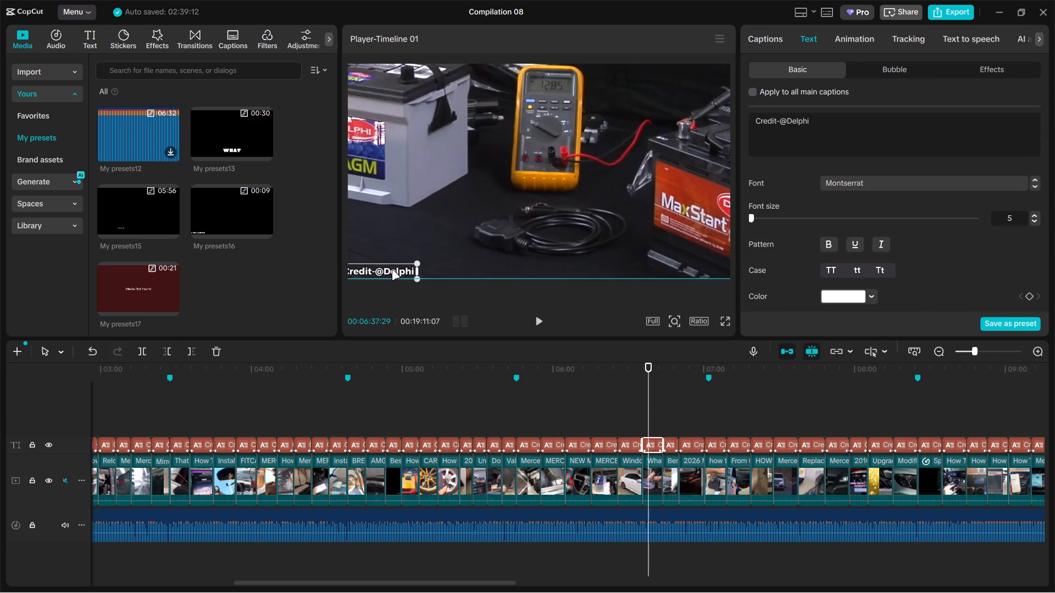
drag(392, 270, 394, 270)
Align the Watford caption at 00:06:46:08 and the Mercedes-Benz USA caption at 00:06:53:21 to the frame's bottom-left corner.
click(666, 415)
click(669, 413)
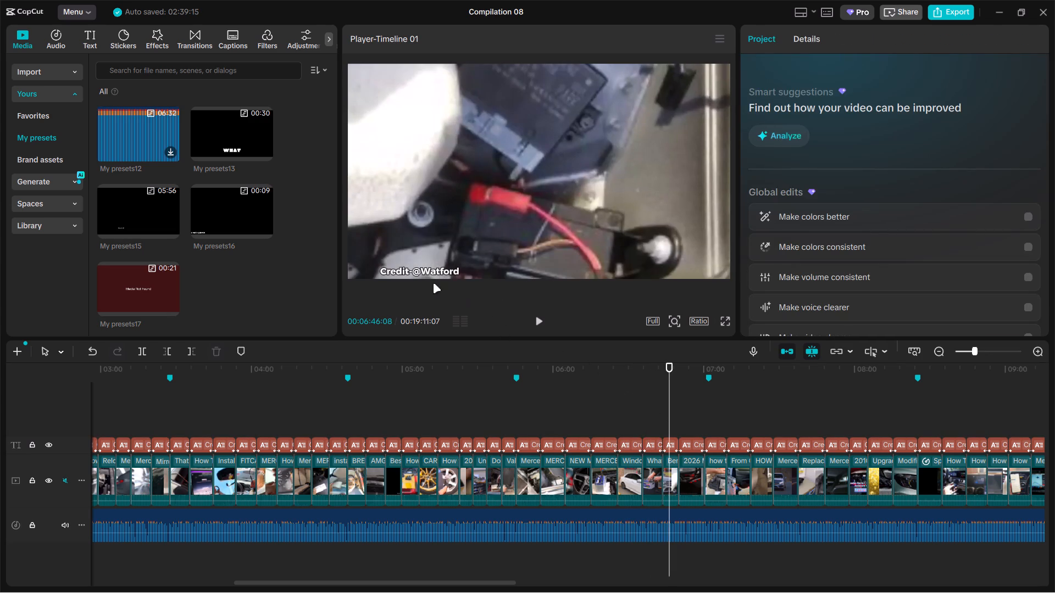
drag(418, 276, 387, 274)
click(688, 421)
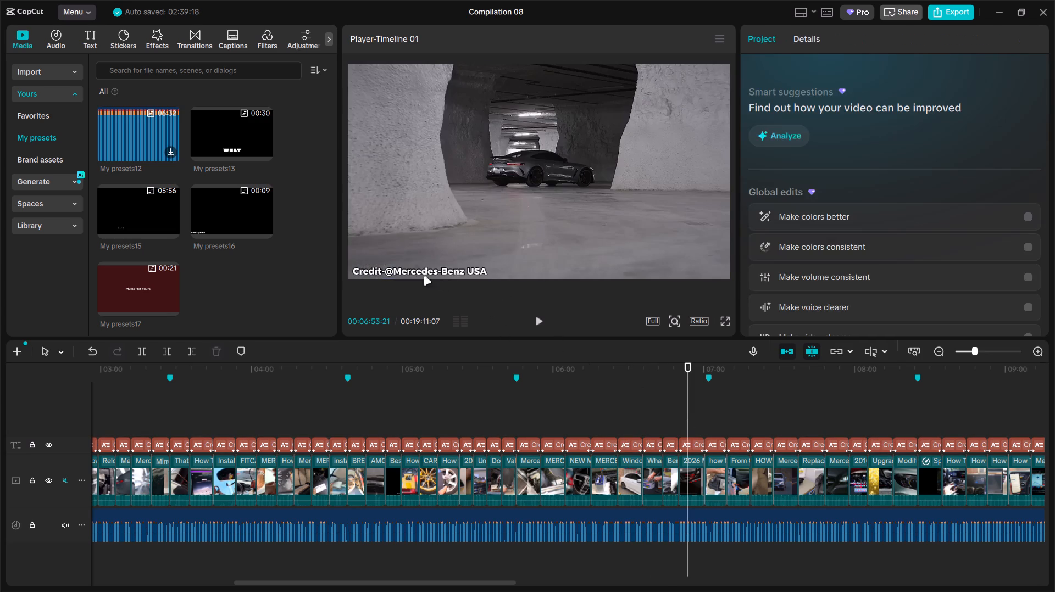
drag(409, 271, 403, 270)
Align the X Motors caption at 00:07:05:06 and the Avtotuning Garage caption at 00:07:13:09 to the frame's bottom-left corner.
drag(570, 445, 571, 447)
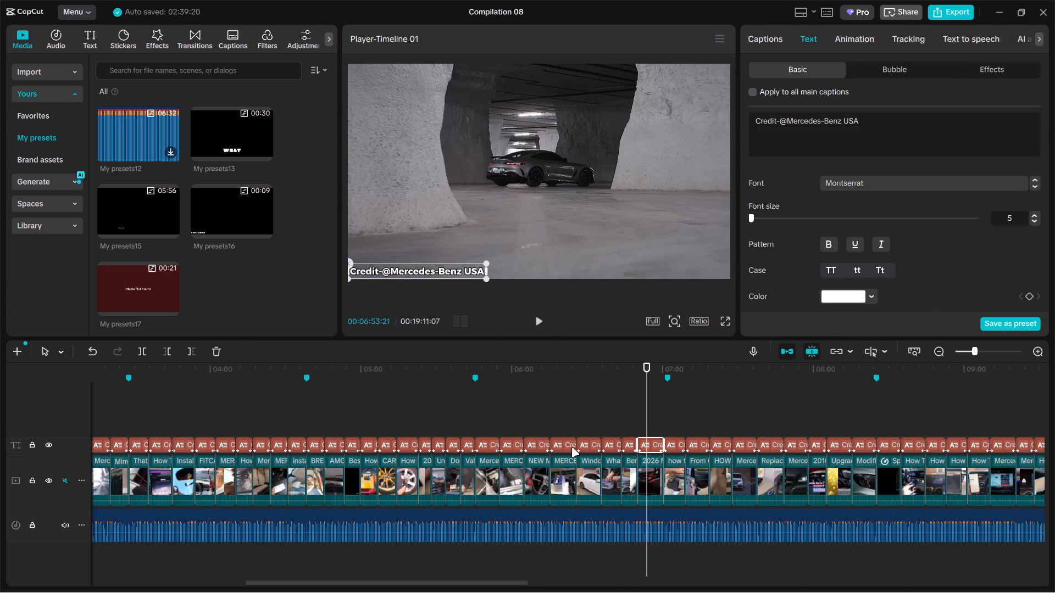
drag(571, 447, 544, 442)
double_click(398, 415)
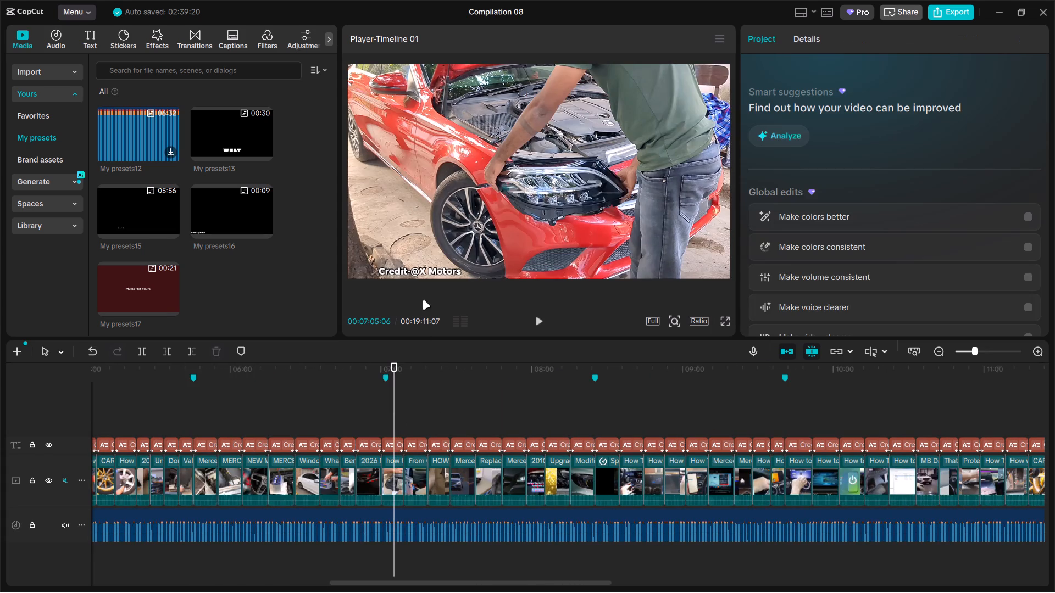
drag(413, 274, 386, 275)
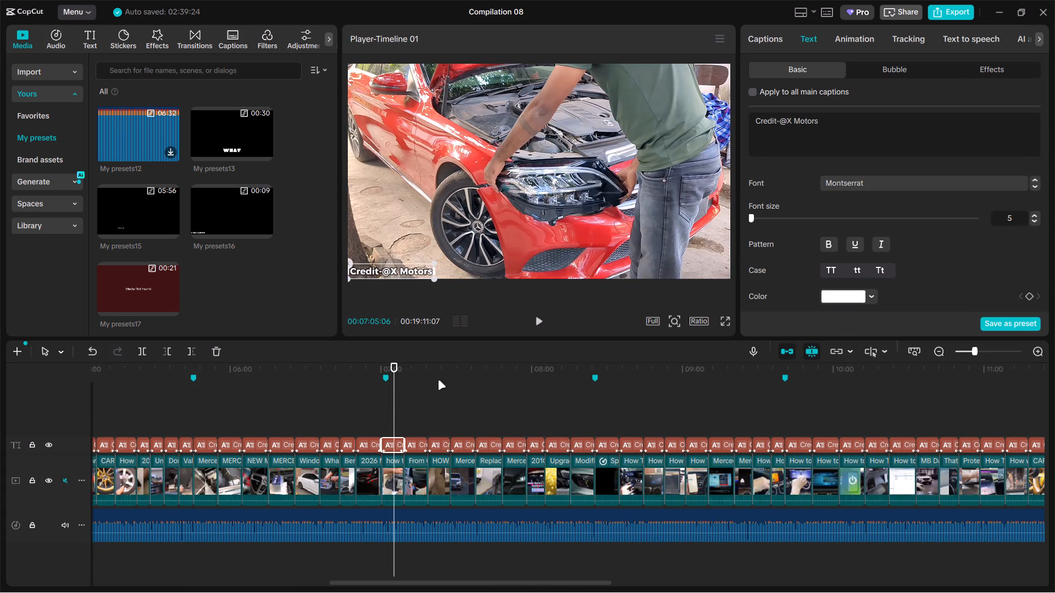
click(428, 393)
click(414, 404)
click(395, 278)
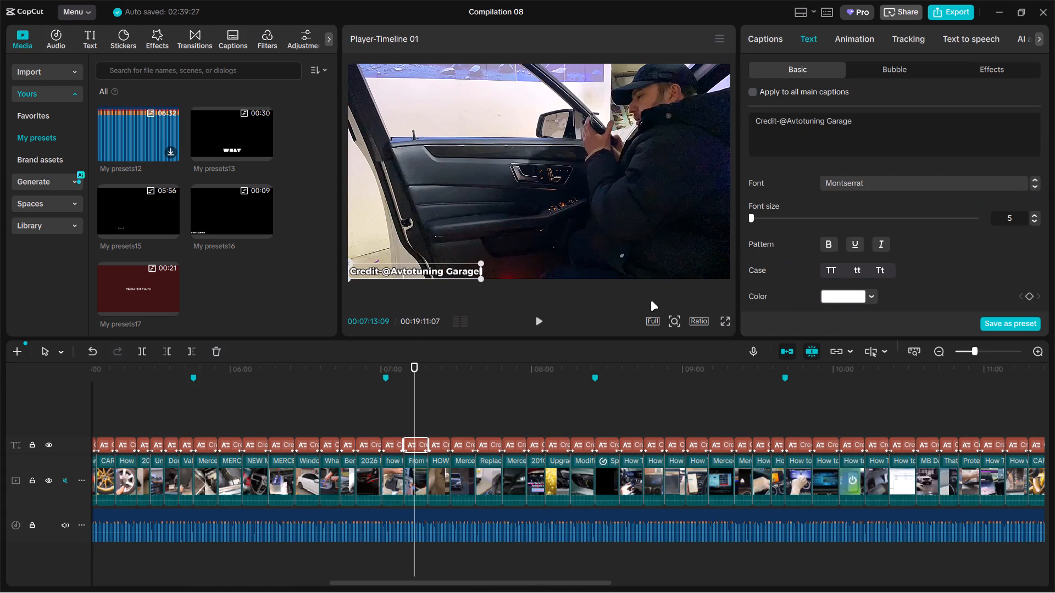
Align the FreedomSOURCE caption at 00:07:22:14 and the Mercedes-Benz USA caption at 00:07:32:03 to the frame's bottom-left corner.
click(437, 415)
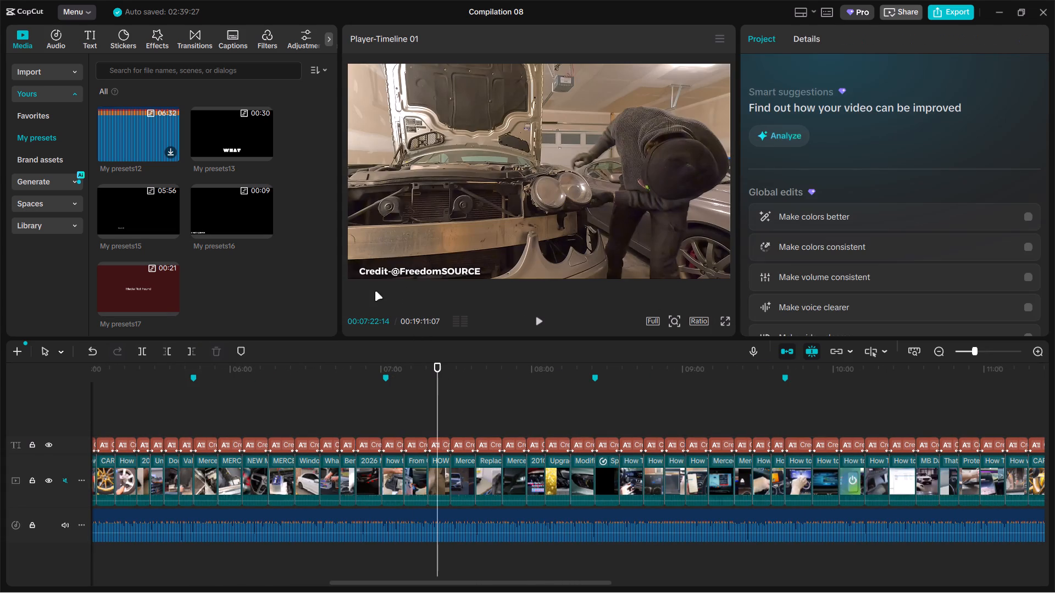
drag(400, 272, 392, 272)
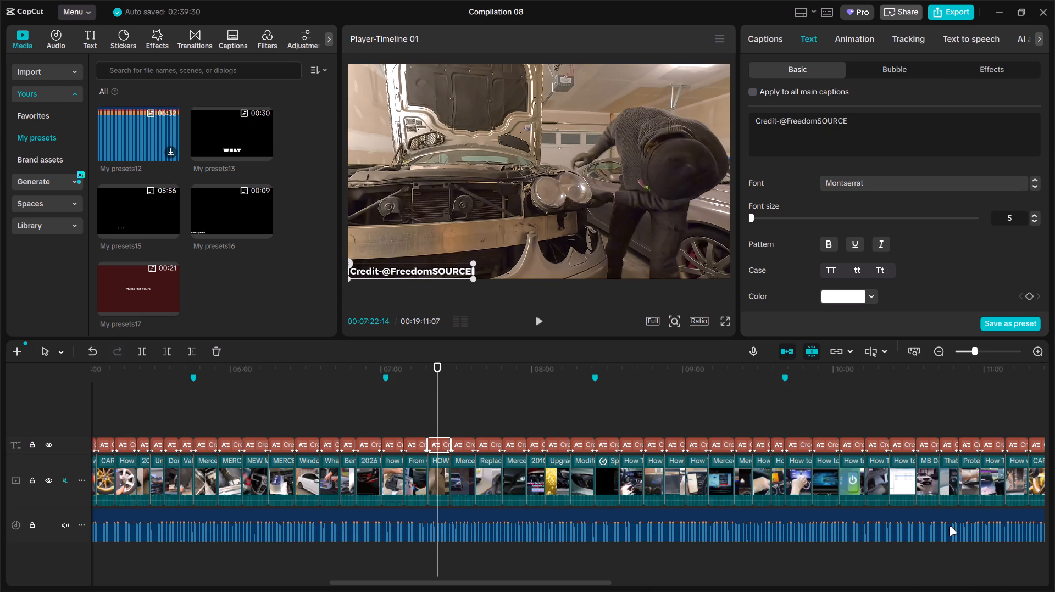
click(462, 419)
drag(411, 278, 403, 278)
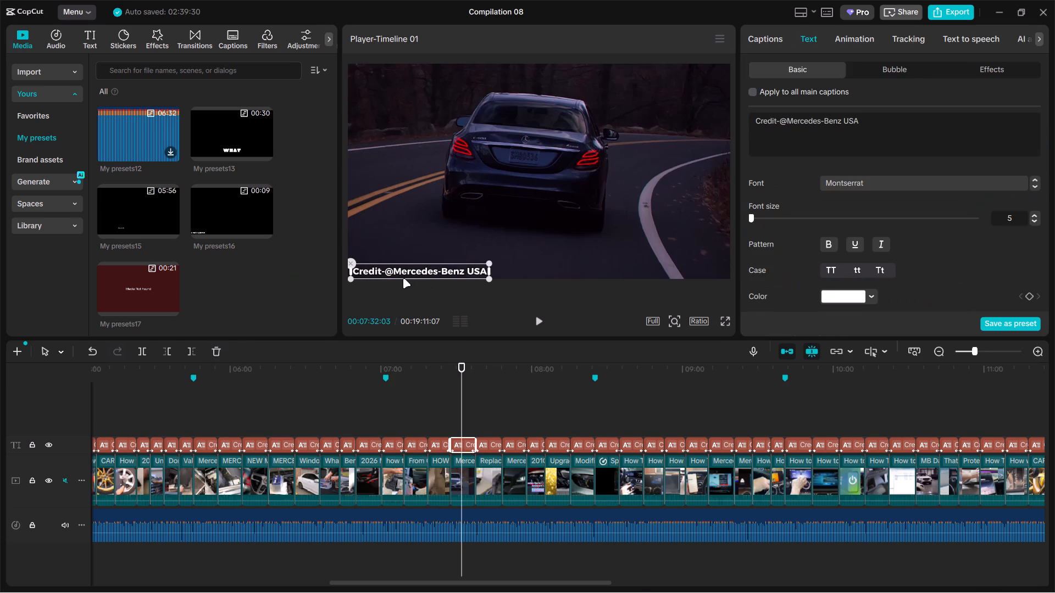
drag(403, 278, 405, 278)
Align the HELLA TECH WORLD caption at 00:07:42:24 and the Mercedes-Benz USA caption at 00:07:52:00 to the frame's bottom-left corner.
click(487, 404)
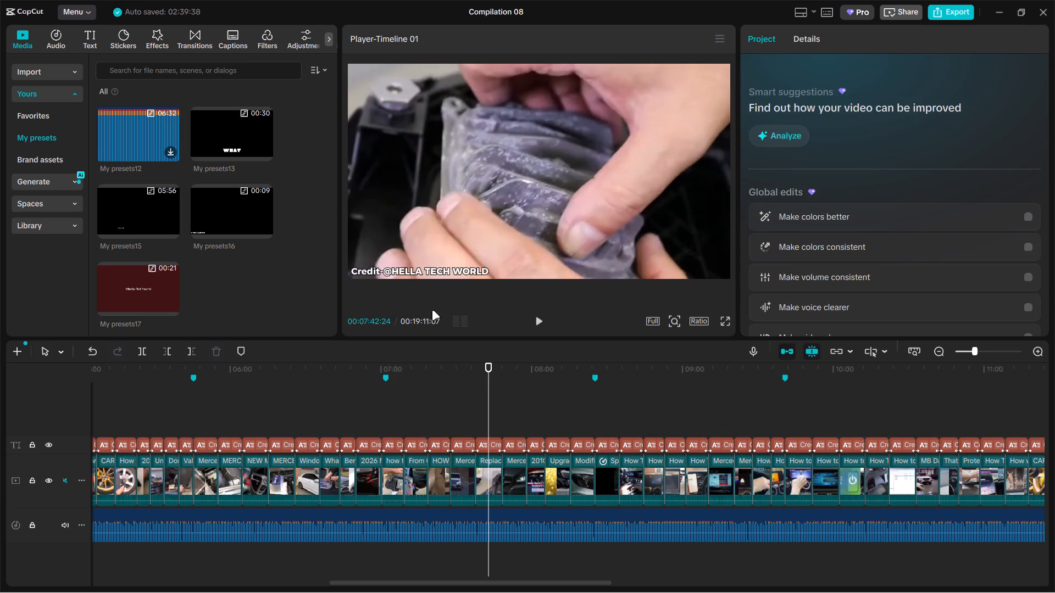
drag(404, 275, 399, 275)
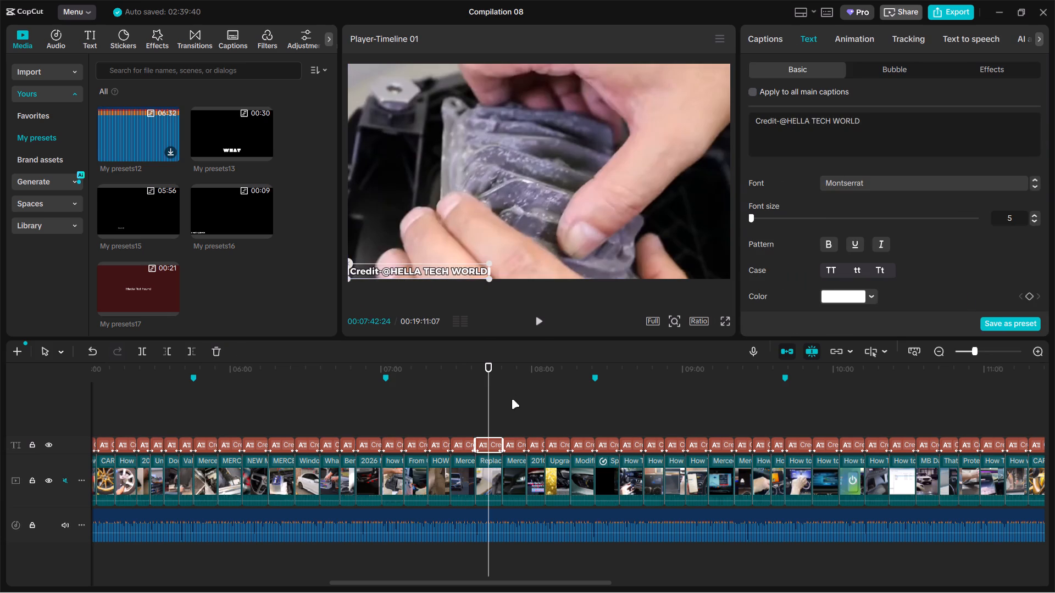
click(511, 399)
click(423, 275)
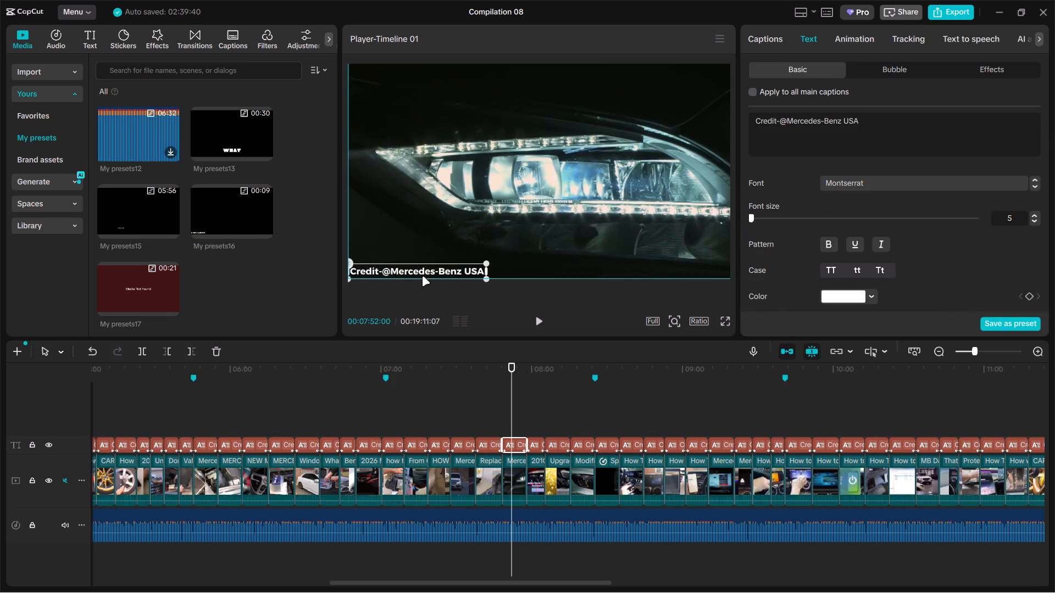
Align the VOYEEGO caption at 00:08:03:04 and the Belief Tunning caption at 00:08:09:28 to the frame's bottom-left corner.
click(540, 416)
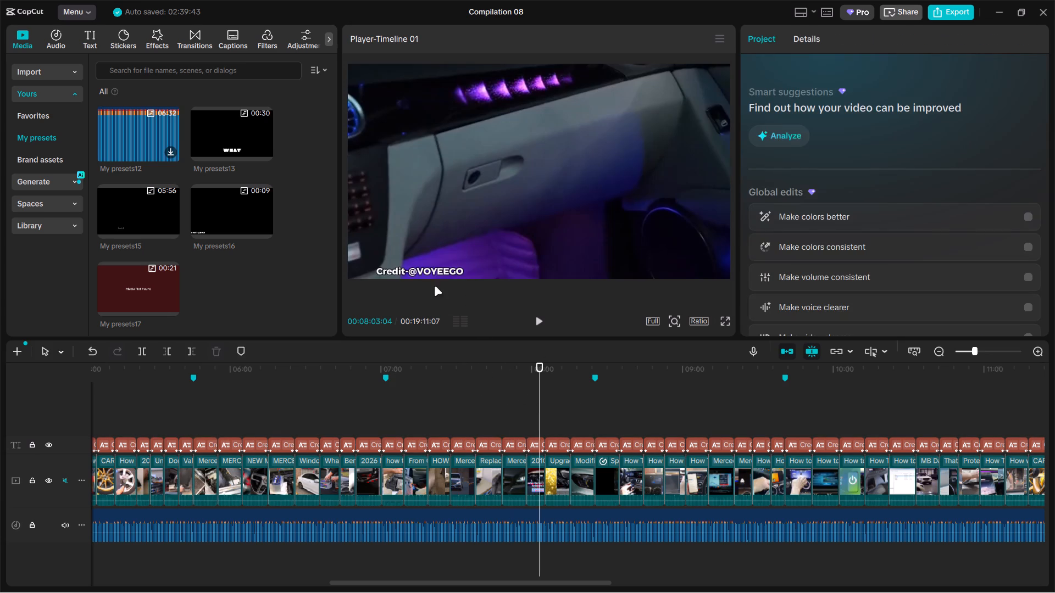
drag(402, 275, 376, 273)
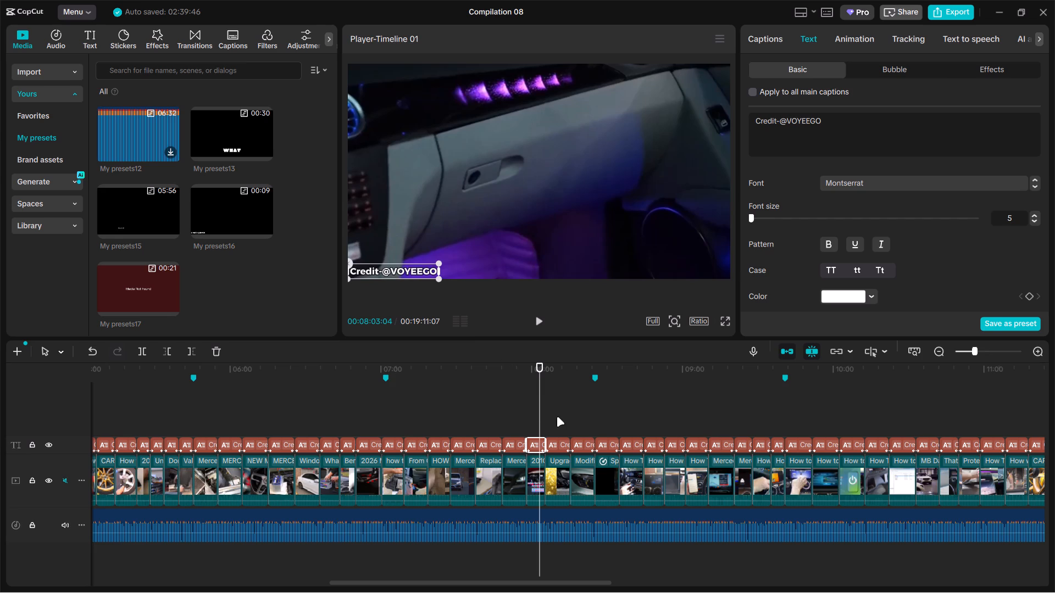
click(557, 417)
drag(398, 276, 383, 276)
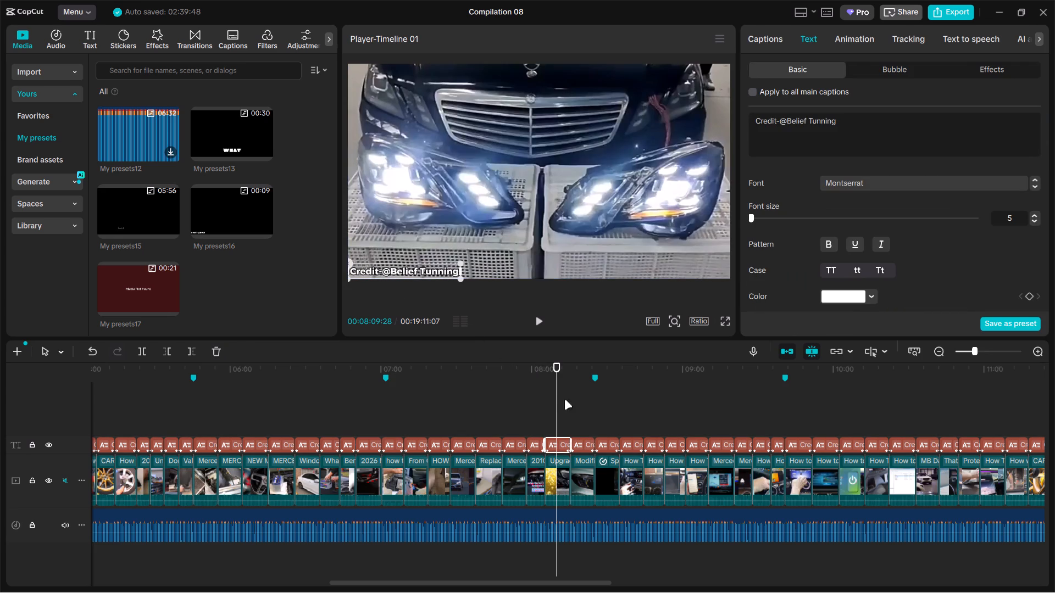
Align the BV-Lights caption and the Mercedes-Benz of Stockton caption at 00:08:29:25 to the frame's bottom-left corner.
click(584, 410)
drag(413, 277, 386, 276)
drag(462, 411, 462, 429)
click(282, 419)
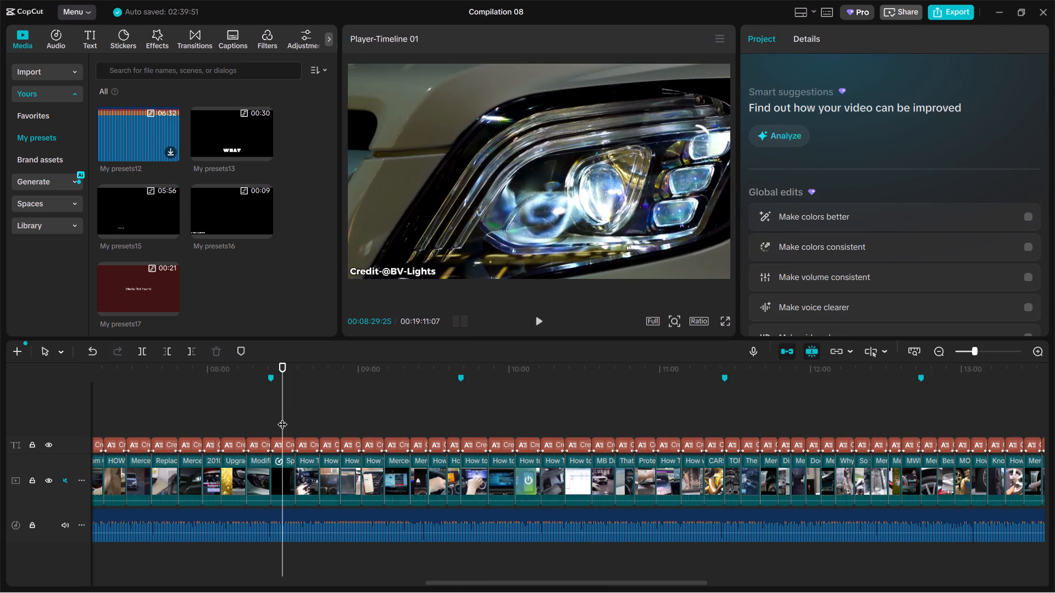
drag(401, 276, 414, 275)
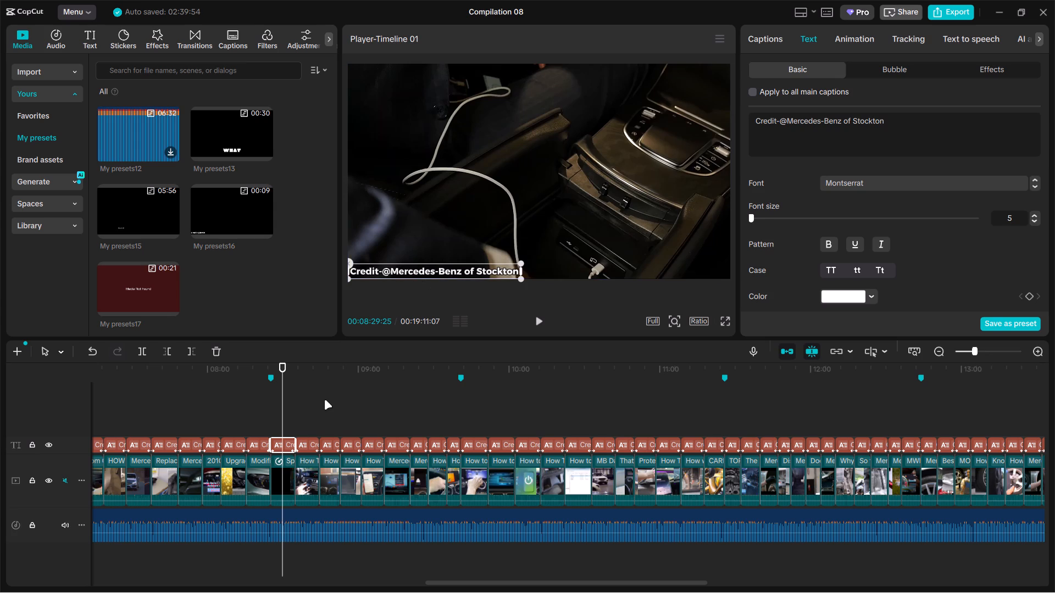
Align the Mercedes-Benz of Goldens Bridge caption at 00:08:41:06 and the ProgrammingKnowledge2 caption at 00:08:50:05 to the frame's bottom-left corner.
click(311, 416)
drag(397, 279, 413, 272)
drag(383, 272, 395, 270)
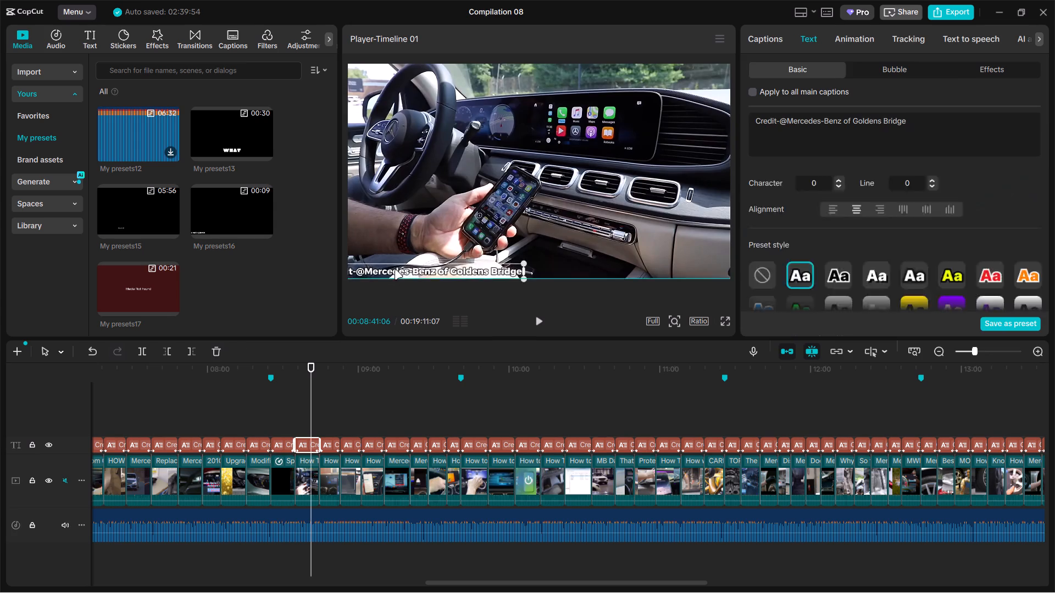
drag(395, 270, 415, 275)
click(334, 419)
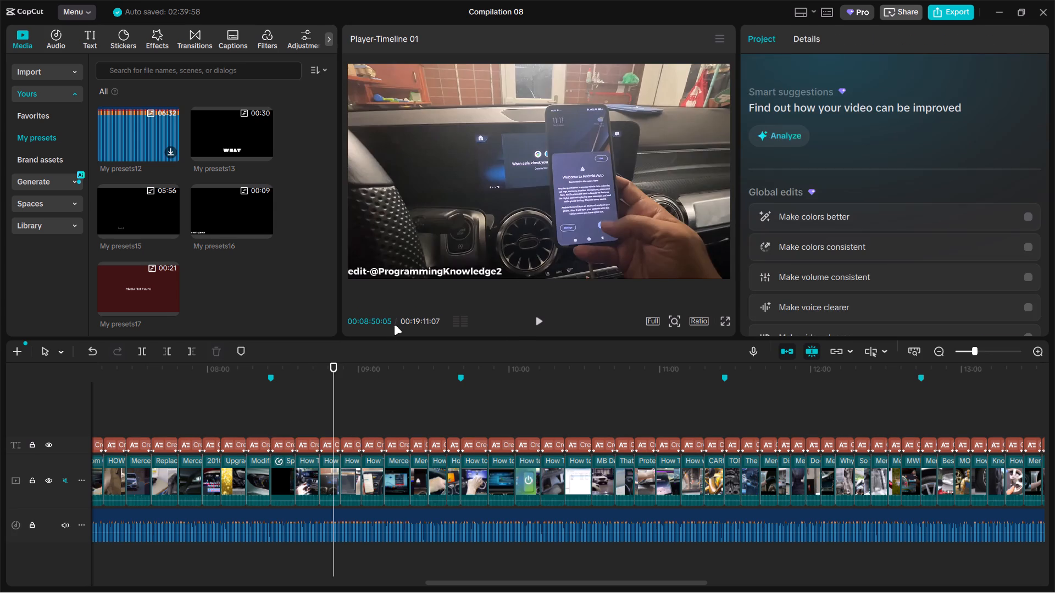
drag(408, 279, 419, 282)
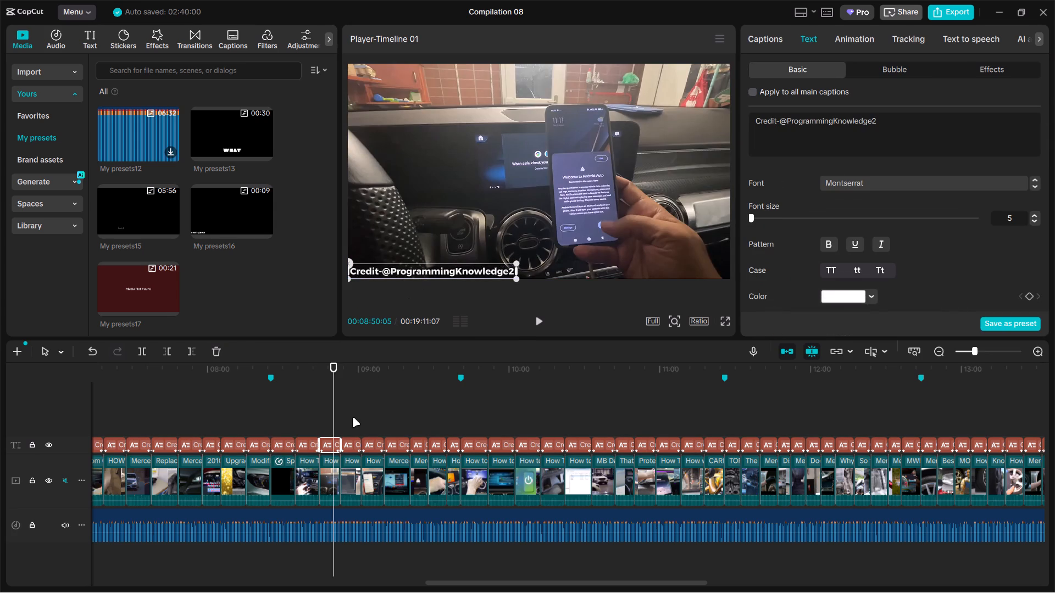
Align the Bud Smail Motor Cars, LTD. caption at 00:08:57:18 and the Your Fix Guide caption at 00:09:04:05 to the frame's bottom-left corner.
click(352, 417)
drag(390, 277, 403, 277)
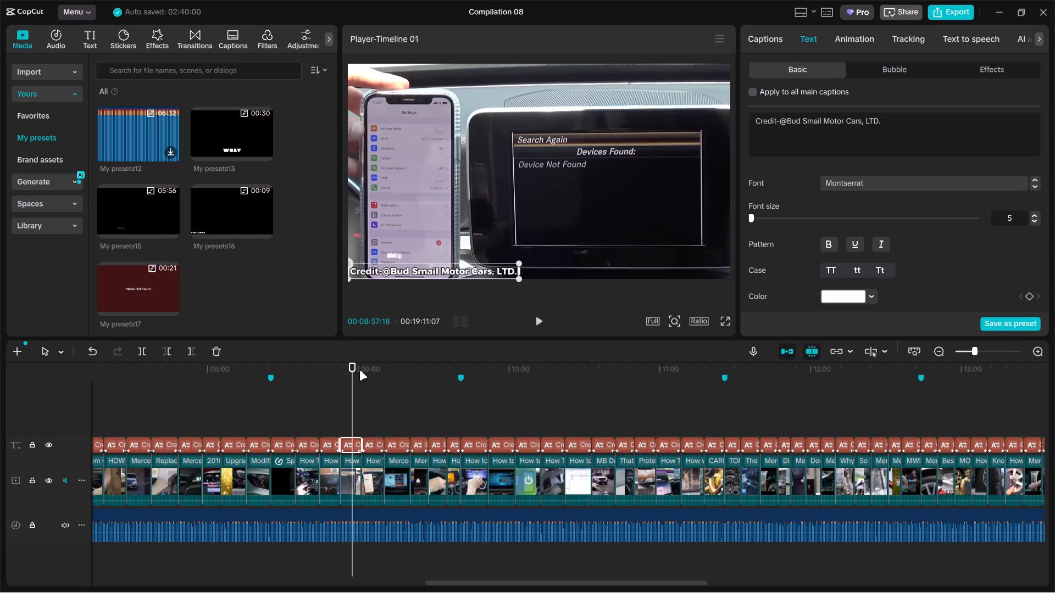
click(369, 418)
drag(396, 273, 371, 272)
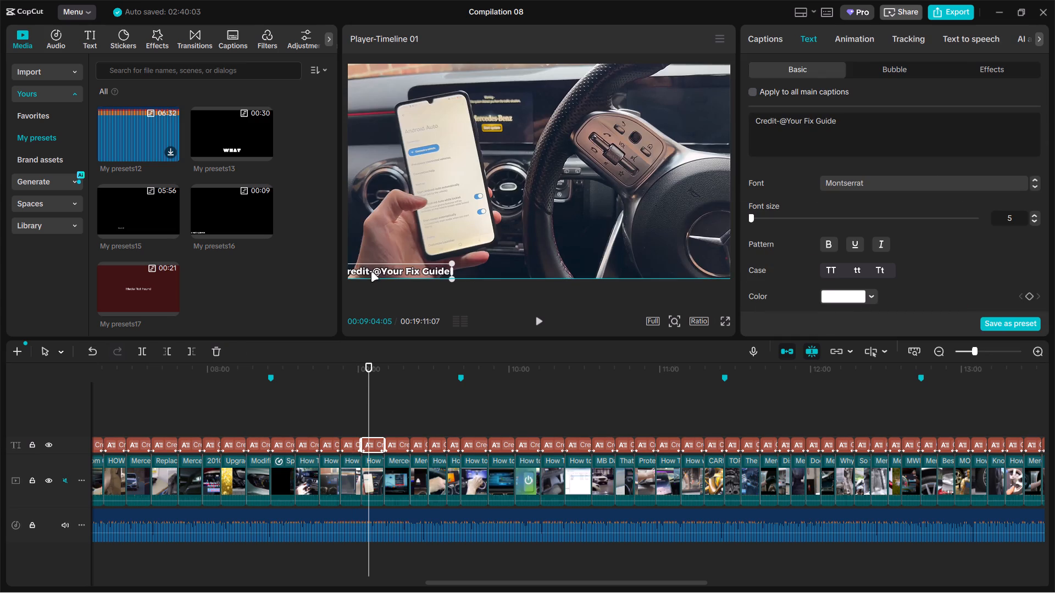
drag(371, 272, 380, 275)
Align the Mercedes-Benz India caption at 00:09:14:20 and the Mercedes-Benz USA caption at 00:09:24:21 to the frame's bottom-left corner.
click(395, 415)
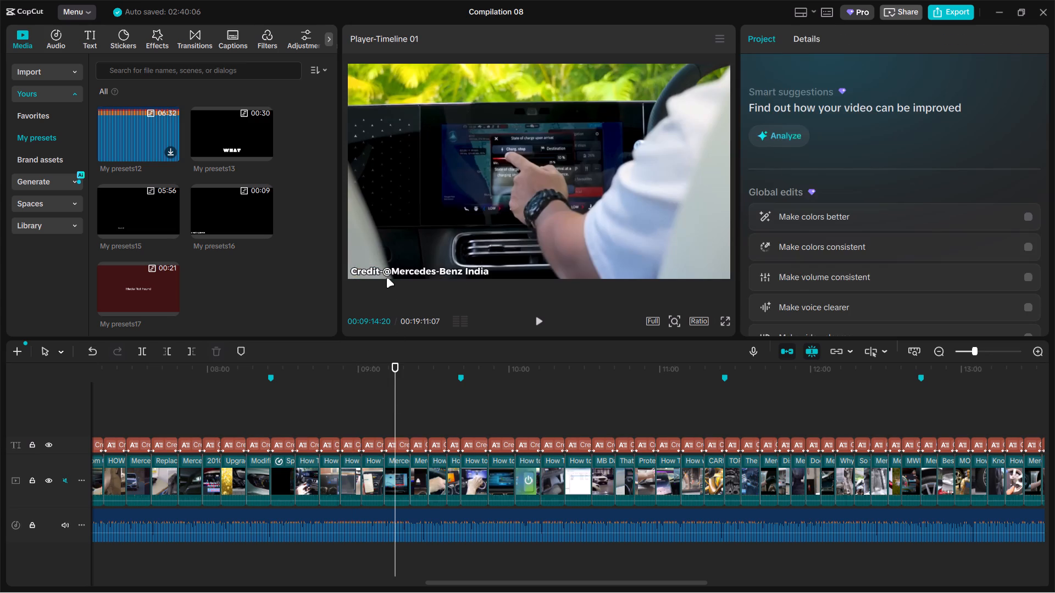
click(386, 278)
click(421, 419)
click(392, 275)
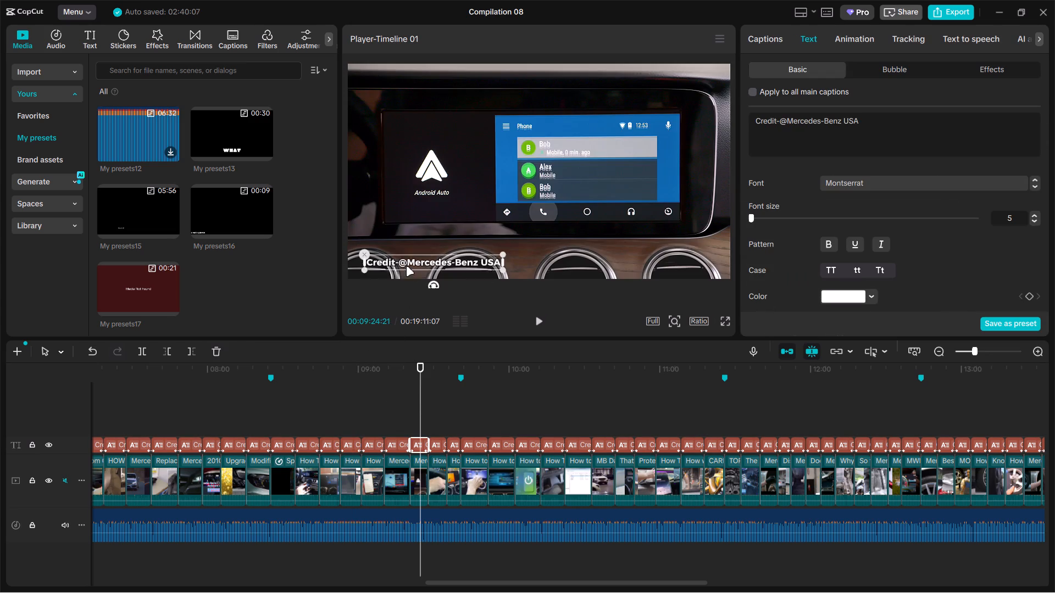
Align the Mercedes-Benz of White Plains caption at 00:09:31:28 and the credit caption at 00:09:37:15 to the frame's bottom-left corner.
click(438, 415)
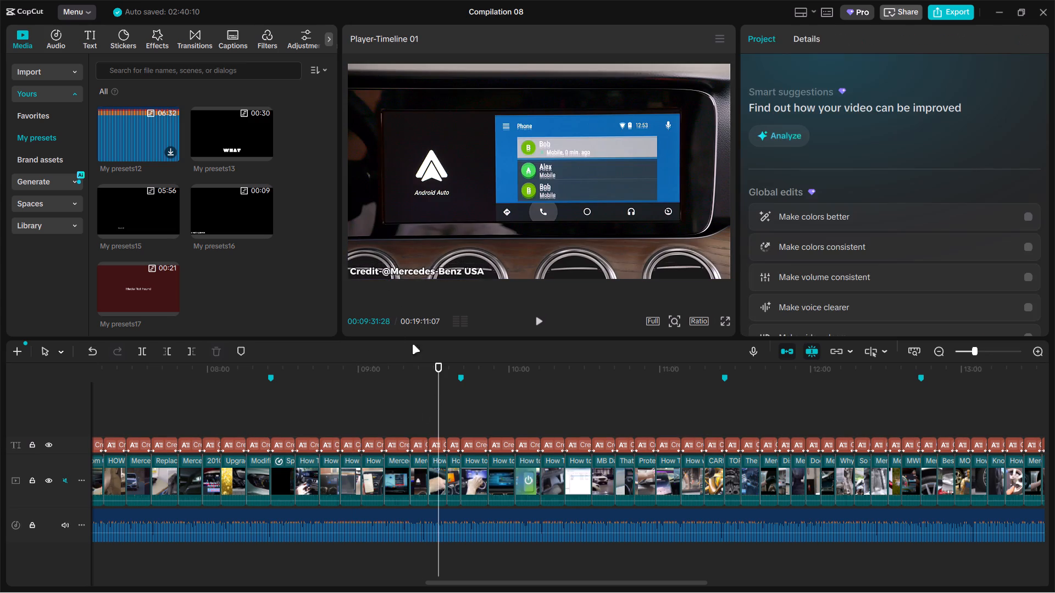
drag(384, 275, 407, 275)
drag(405, 440, 408, 455)
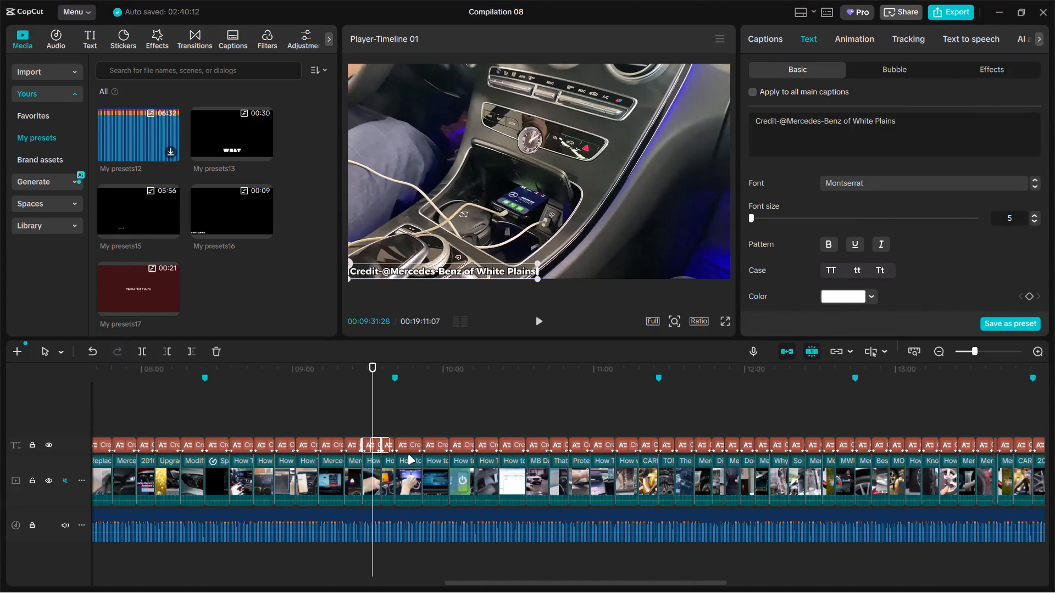
drag(408, 455, 406, 456)
click(193, 415)
drag(401, 274, 401, 274)
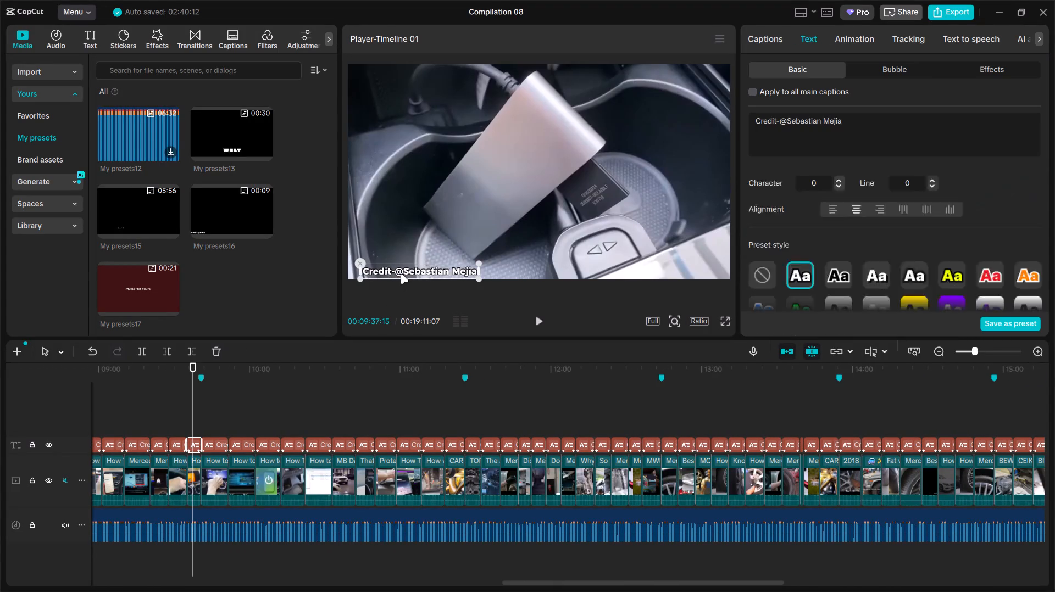
drag(401, 274, 388, 275)
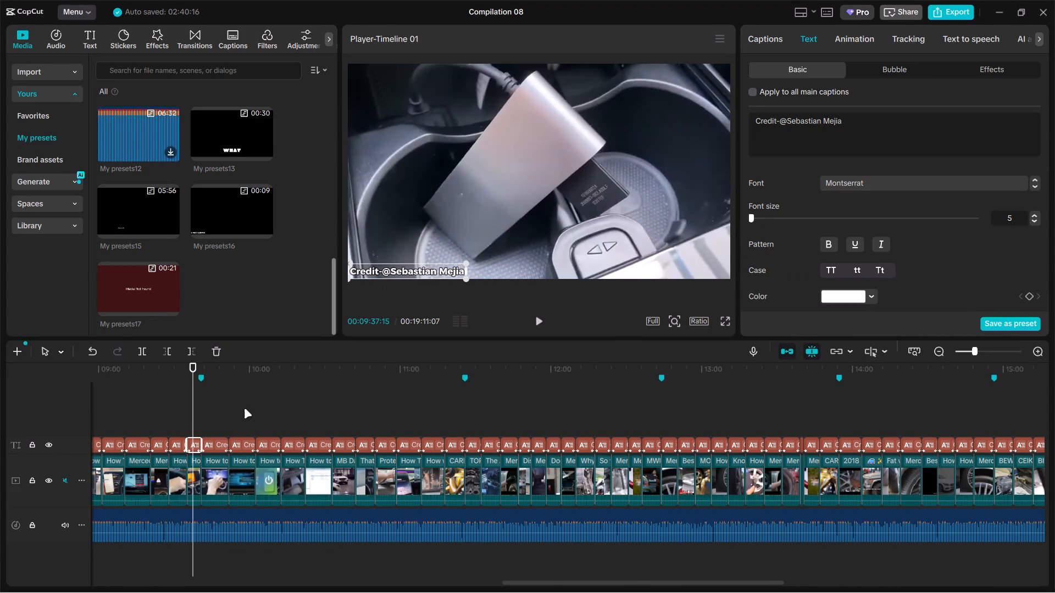
Align the HardReset_info CARs caption at 00:09:44:15 and the Mercedes-Benz USA caption at 00:09:57:19 to the frame's bottom-left corner.
click(210, 415)
click(382, 275)
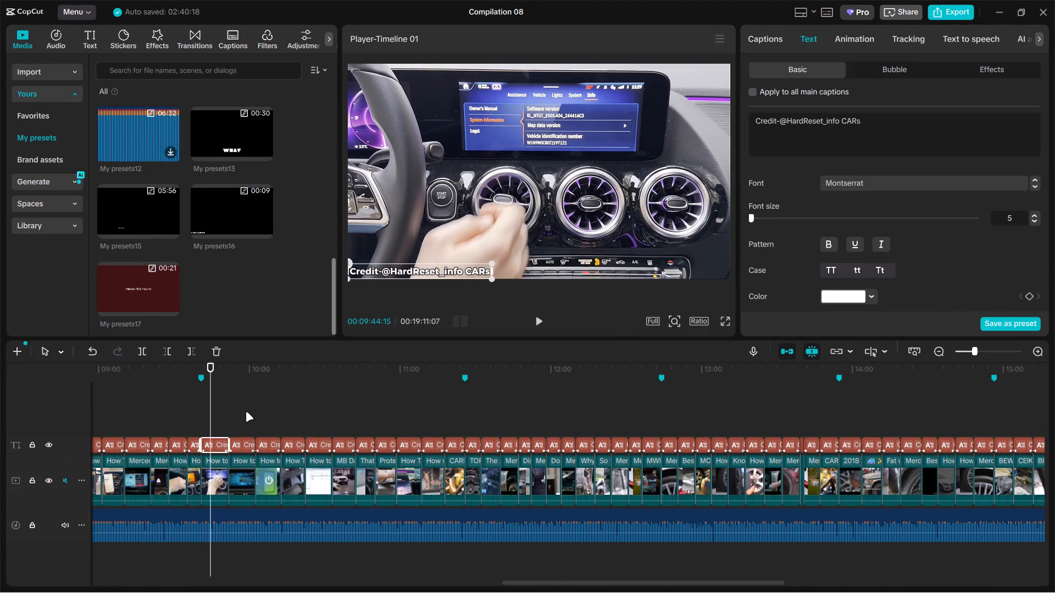
click(241, 416)
drag(376, 272, 372, 271)
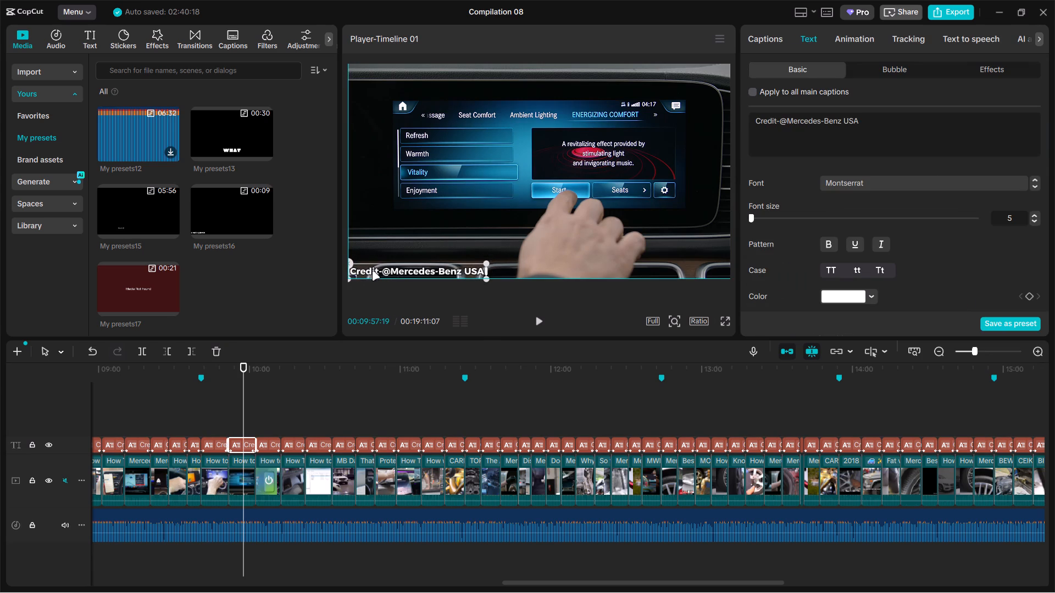
drag(372, 271, 370, 272)
Align the HardReset.Info caption at 00:10:05:28 and the Simon Explains caption at 00:10:17:03 to the frame's bottom-left corner.
click(264, 405)
drag(385, 272, 366, 272)
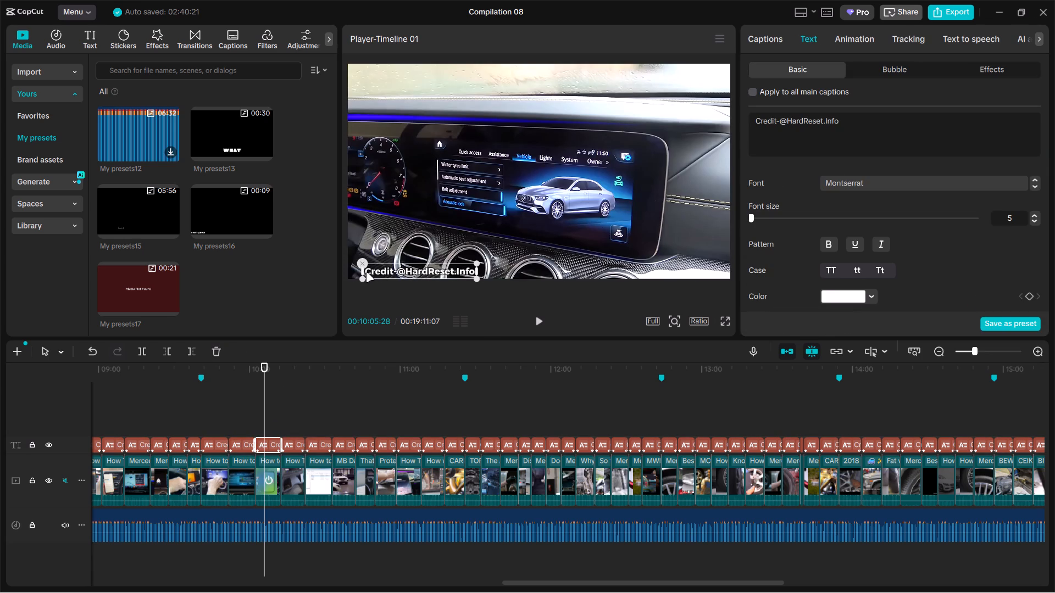
drag(366, 272, 365, 274)
drag(364, 270, 373, 269)
click(292, 404)
drag(381, 276, 367, 275)
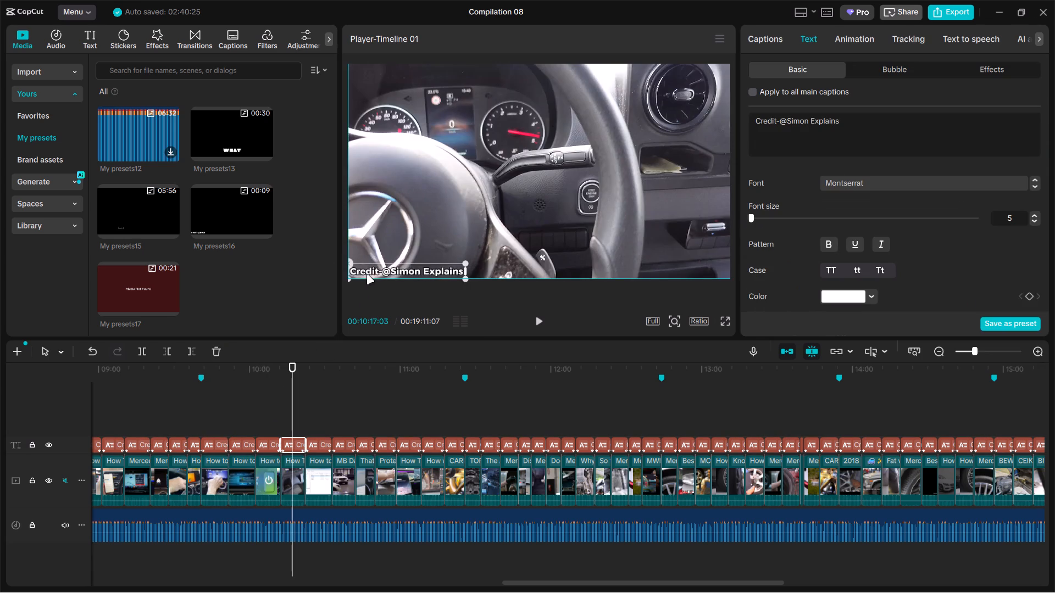
drag(367, 275, 365, 275)
Align the AUTOABC Official channel caption and the Mercedes-Benz Bridgeway Motors caption at 00:10:37:06 to the frame's bottom-left corner.
click(321, 404)
drag(389, 275, 401, 276)
drag(324, 400, 311, 401)
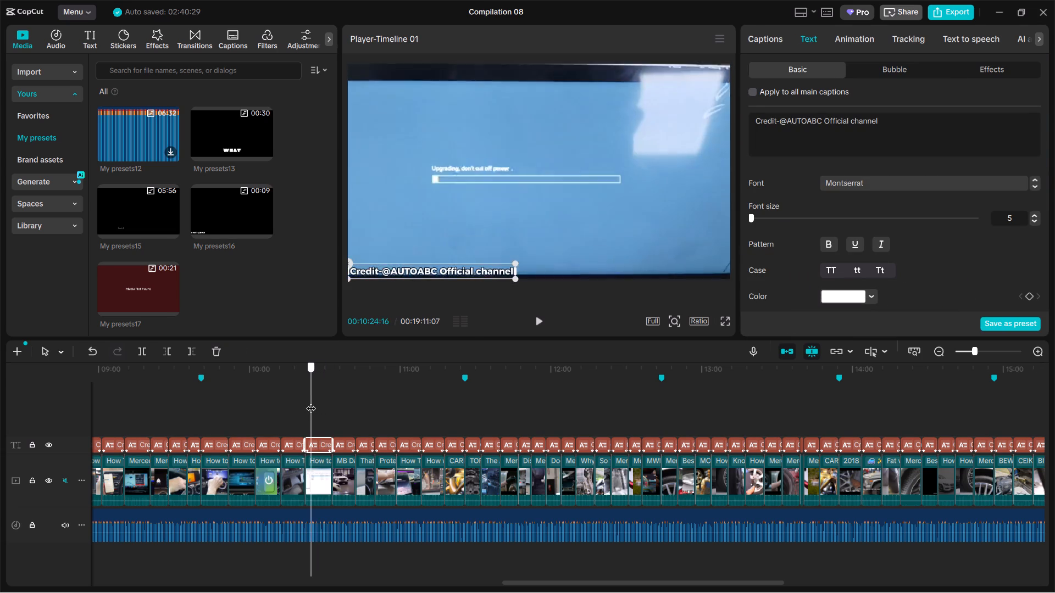
drag(311, 401, 343, 397)
drag(394, 265, 426, 261)
drag(408, 267, 408, 271)
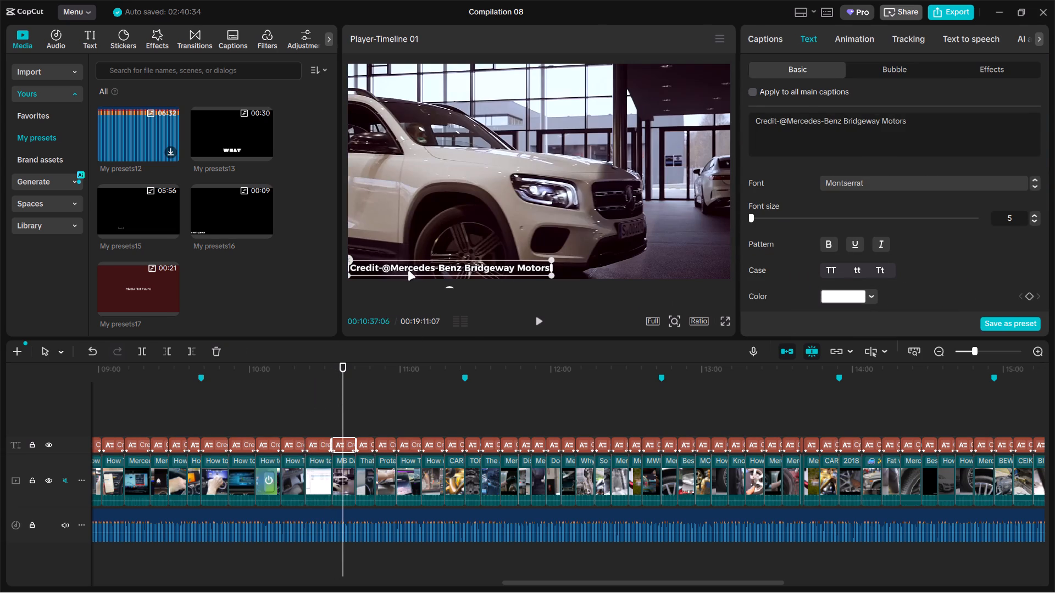
drag(408, 271, 408, 283)
drag(408, 270, 425, 264)
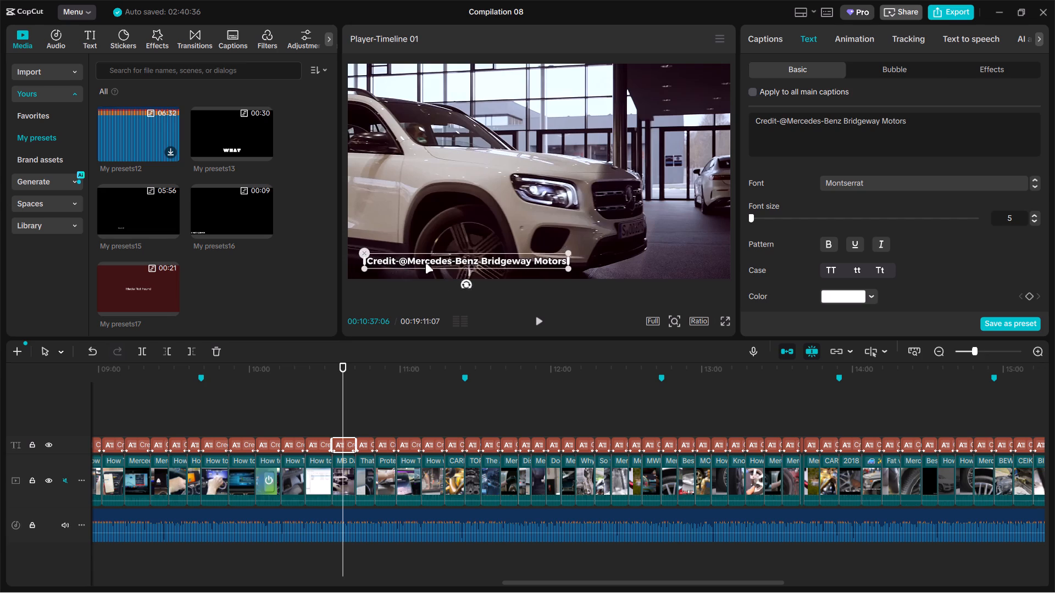
drag(425, 264, 408, 275)
Align the Mercedes-Benz Belgium caption at 00:10:45:15 and the Houston Paint Protection caption at 00:10:55:04 to the frame's bottom-left corner.
click(363, 408)
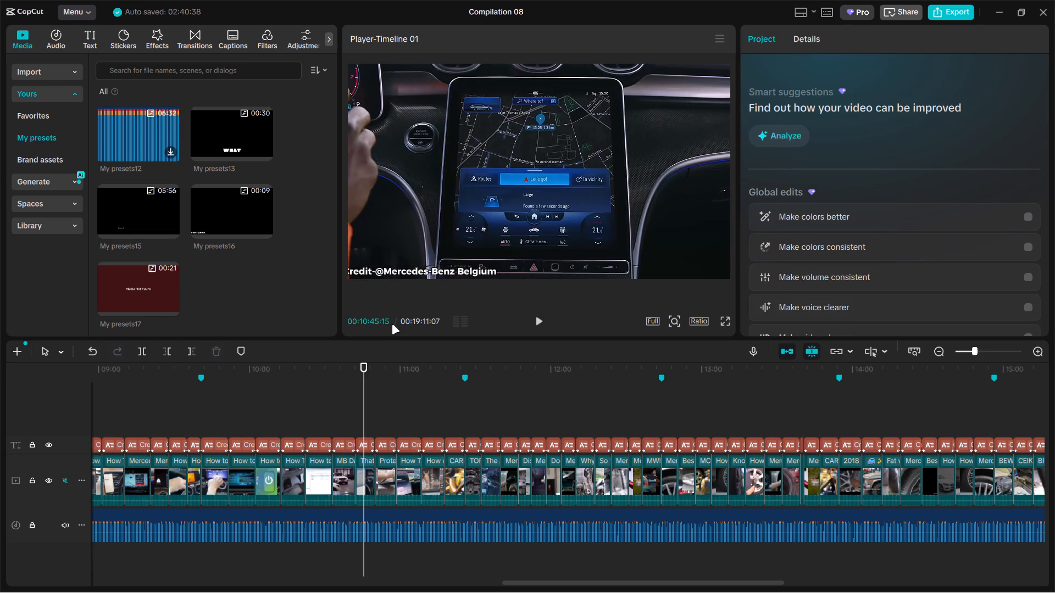
drag(390, 272, 397, 275)
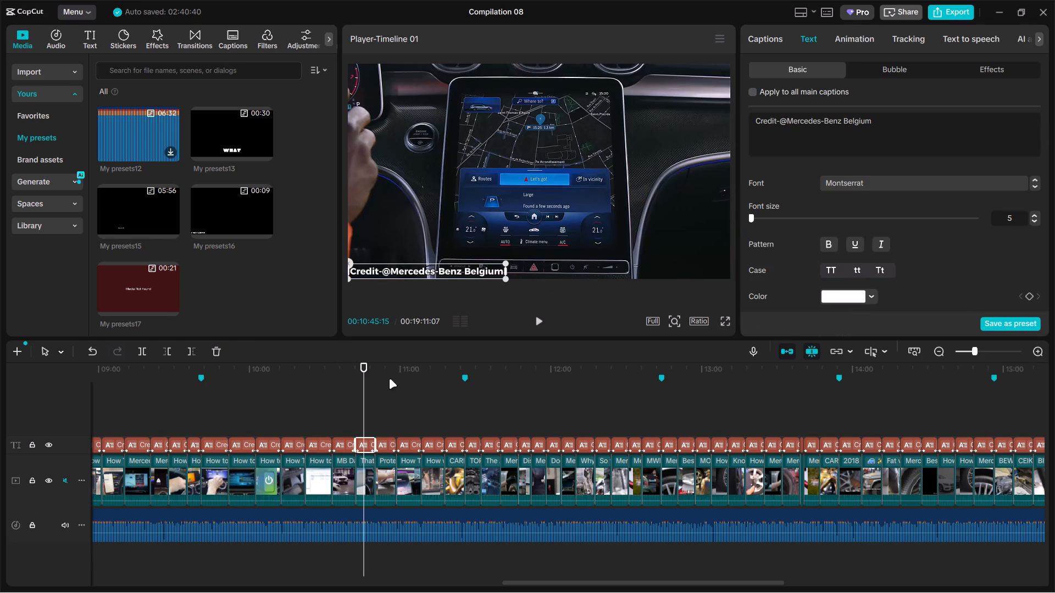
click(388, 404)
drag(405, 265, 417, 266)
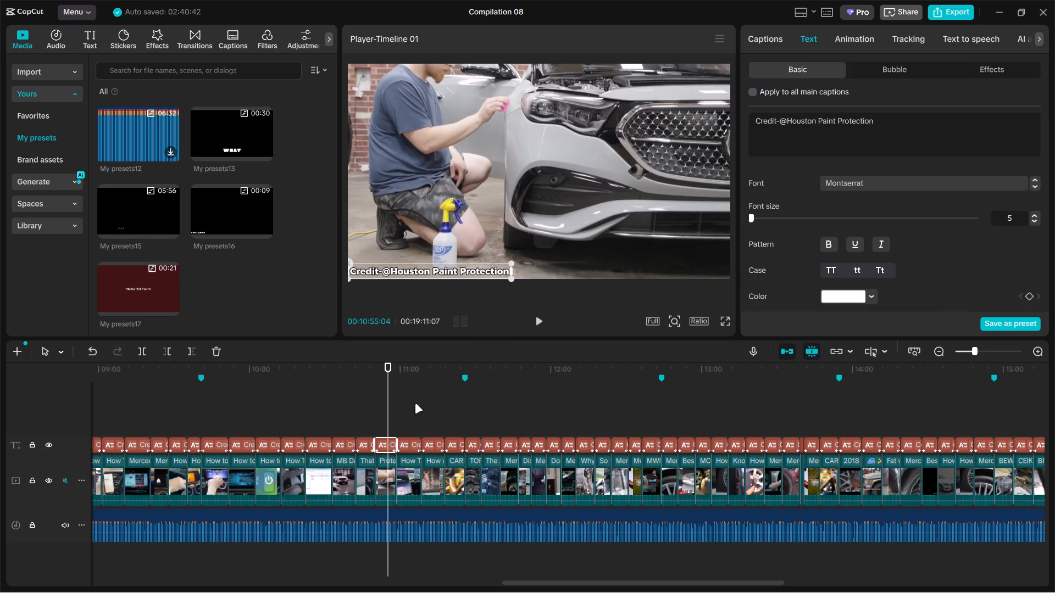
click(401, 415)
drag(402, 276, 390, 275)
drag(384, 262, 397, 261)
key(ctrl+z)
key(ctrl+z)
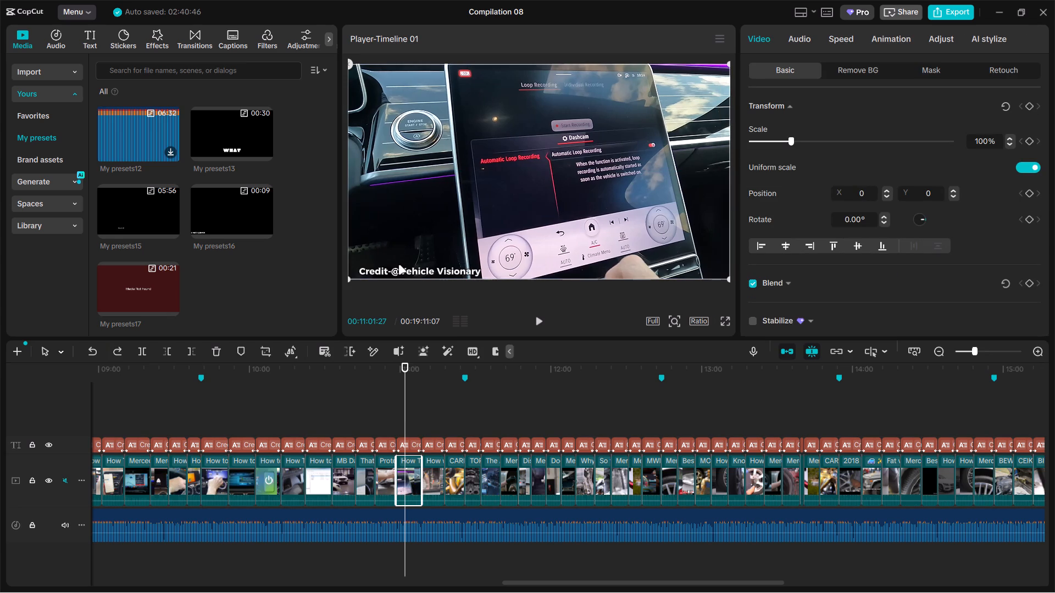
Align the Vehicle Visionary caption and the Car Doctor caption at 00:11:12:19 to the frame's bottom-left corner.
click(399, 276)
click(386, 415)
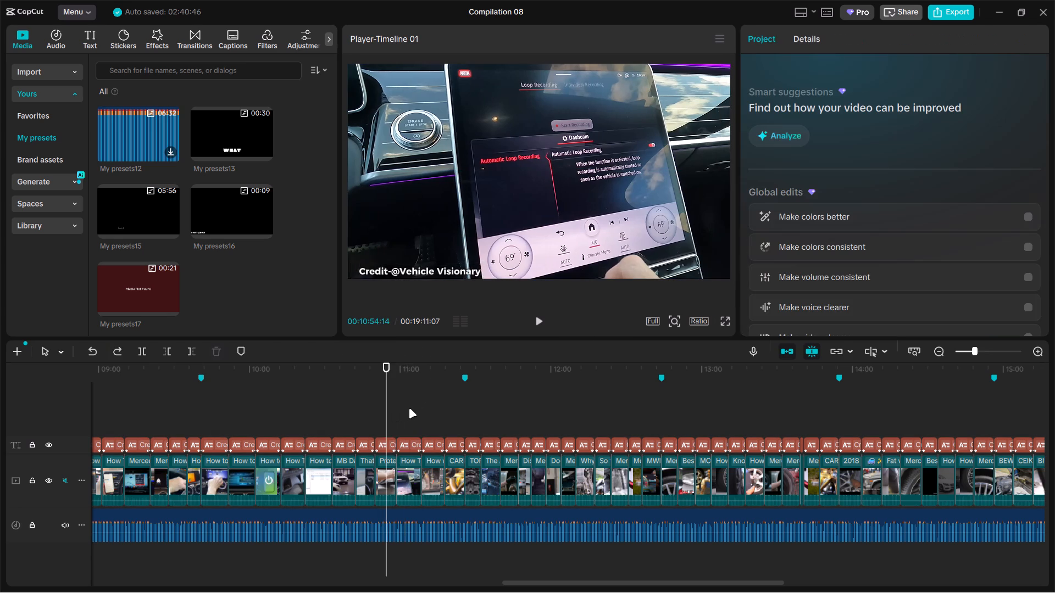
click(409, 409)
drag(394, 270, 386, 269)
click(432, 399)
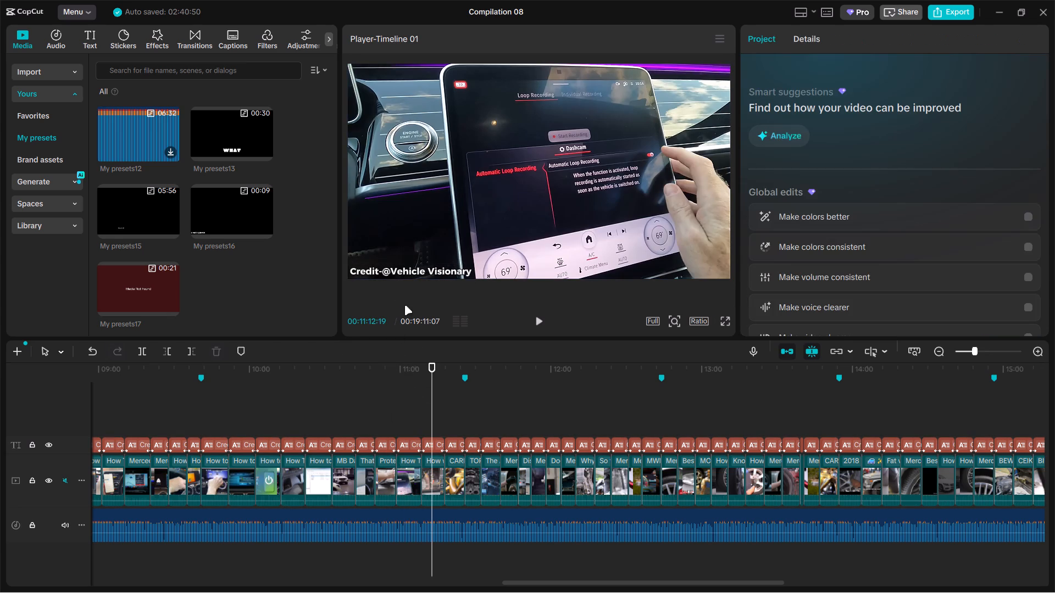
drag(394, 268, 406, 268)
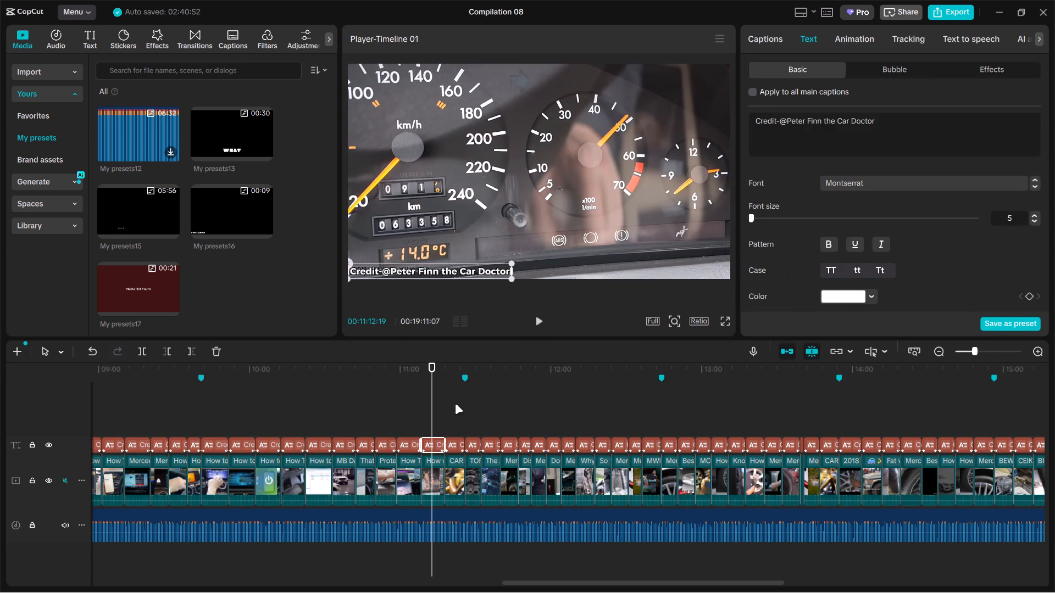
Align the European Auto Repair caption at 00:11:21:18 and the CUBGarage caption at 00:11:28:08 to the frame's bottom-left corner.
click(454, 405)
click(414, 275)
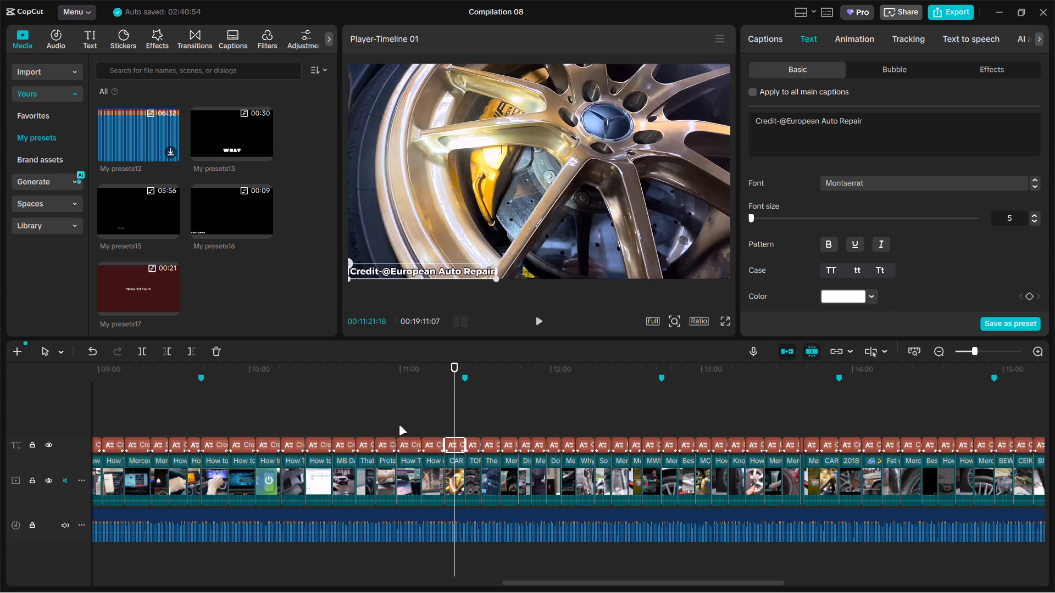
drag(400, 429, 396, 437)
click(196, 412)
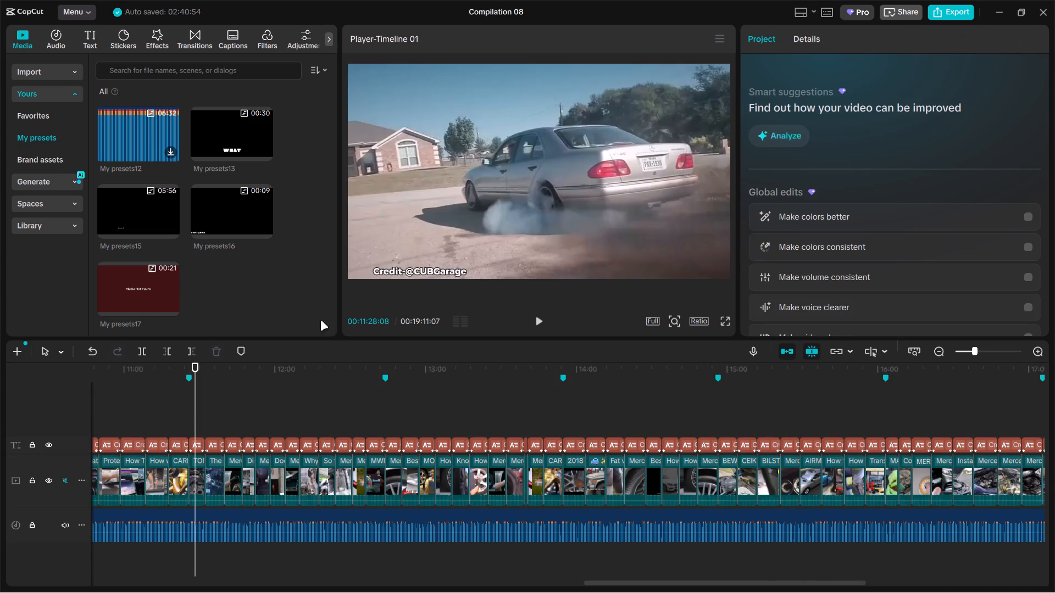
drag(391, 272, 369, 272)
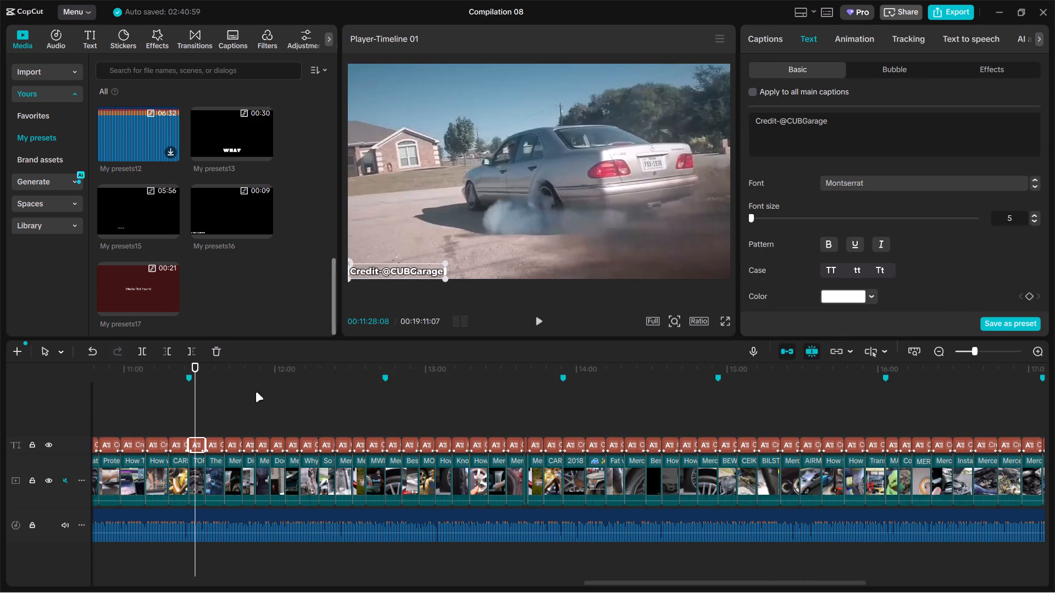
Align the Mercedes-AMG caption at 00:11:35:21 and the Mercedes-Benz USA caption at 00:11:45:03 to the frame's bottom-left corner.
click(211, 421)
drag(386, 279, 373, 278)
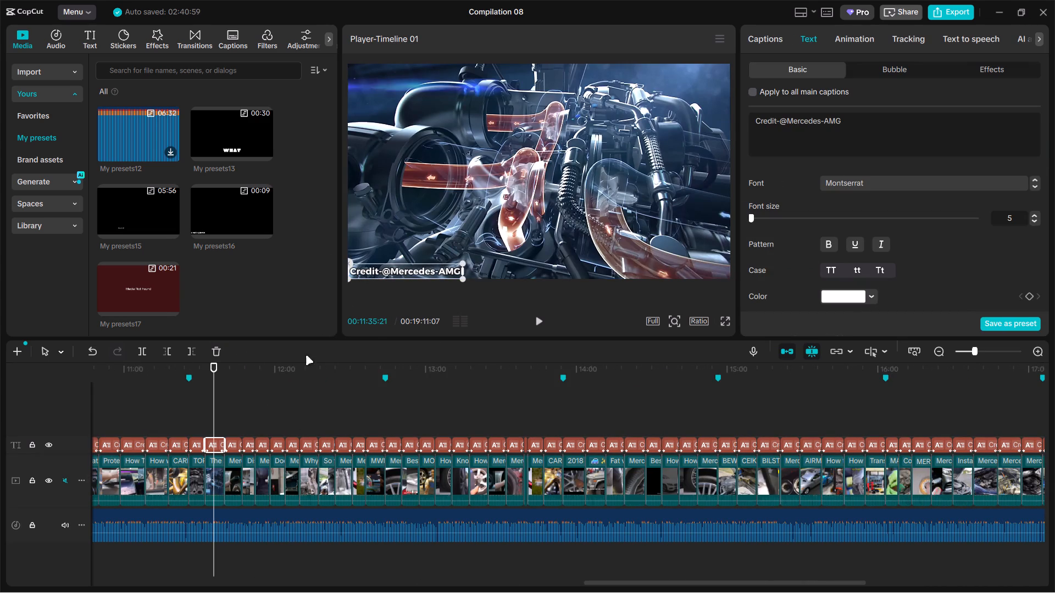
click(237, 413)
click(381, 275)
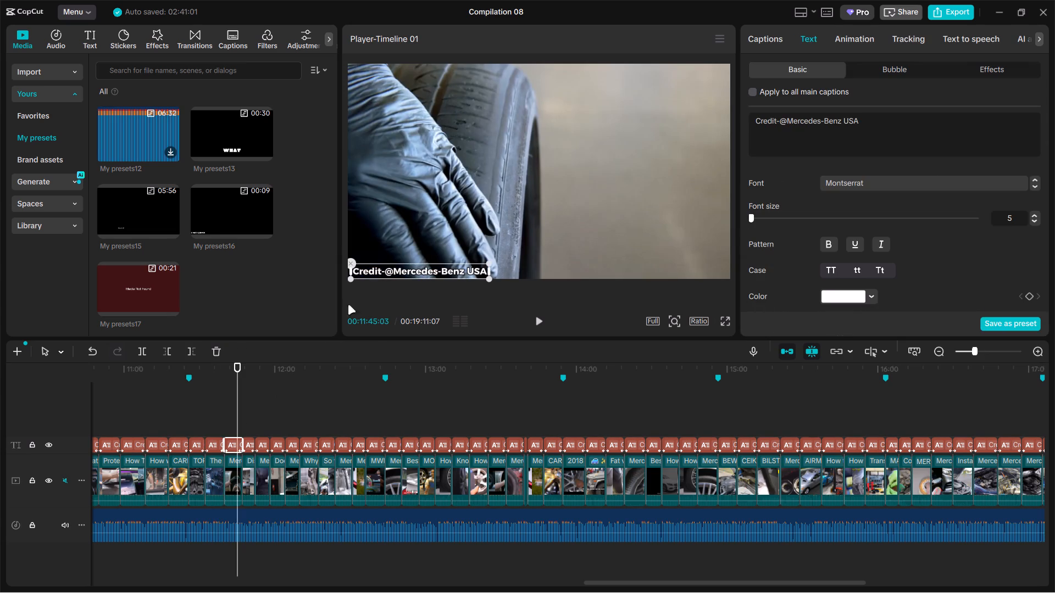
Align the Bud Smail Motor Cars, LTD. caption at 00:11:49:27 and The Wheel Network caption at 00:11:56:01 to the frame's bottom-left corner.
click(249, 420)
drag(403, 270, 410, 275)
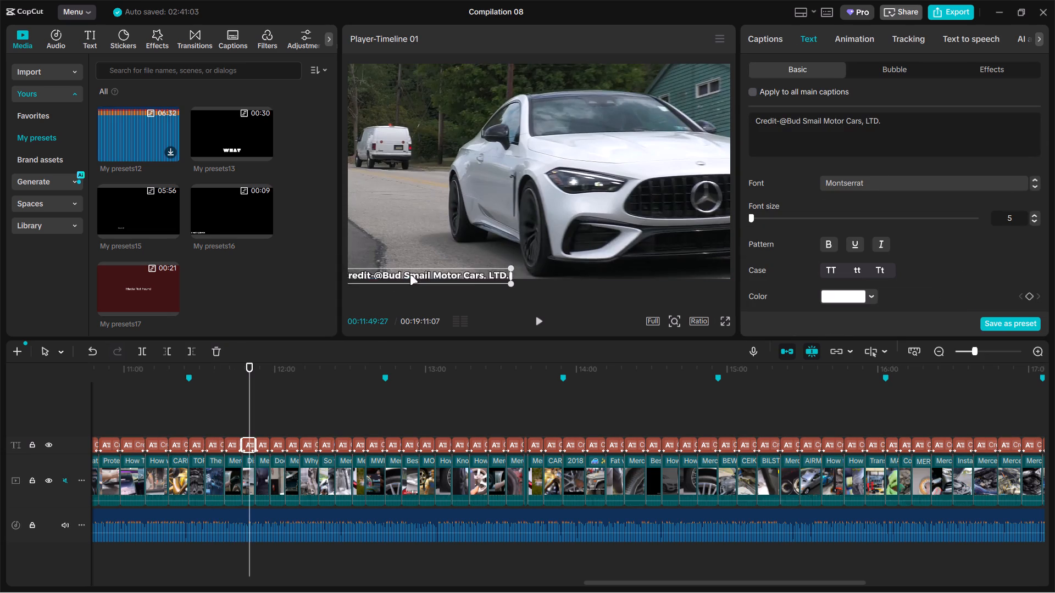
drag(410, 275, 417, 273)
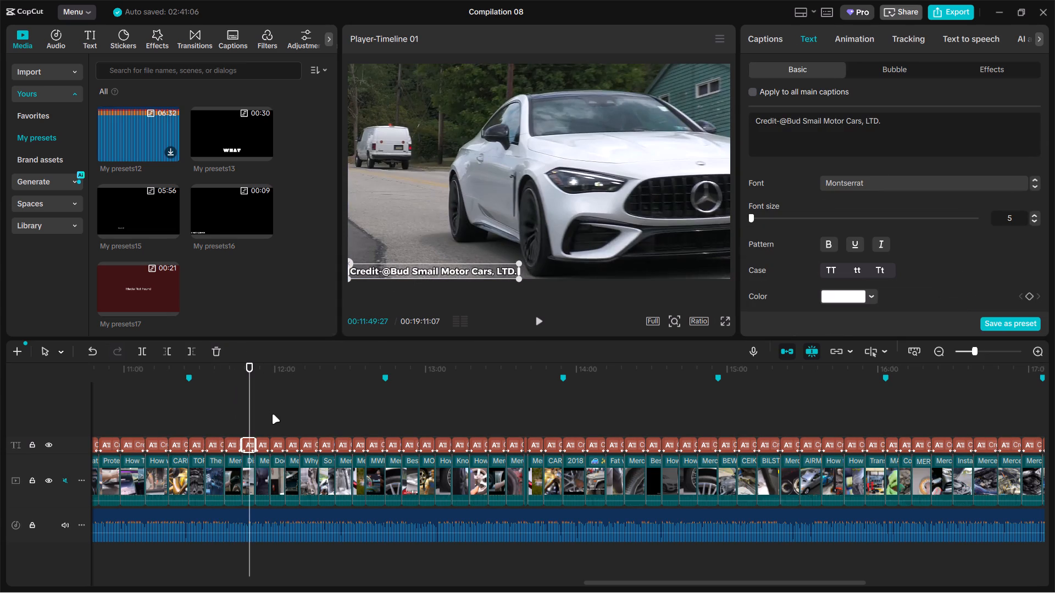
click(265, 417)
click(381, 273)
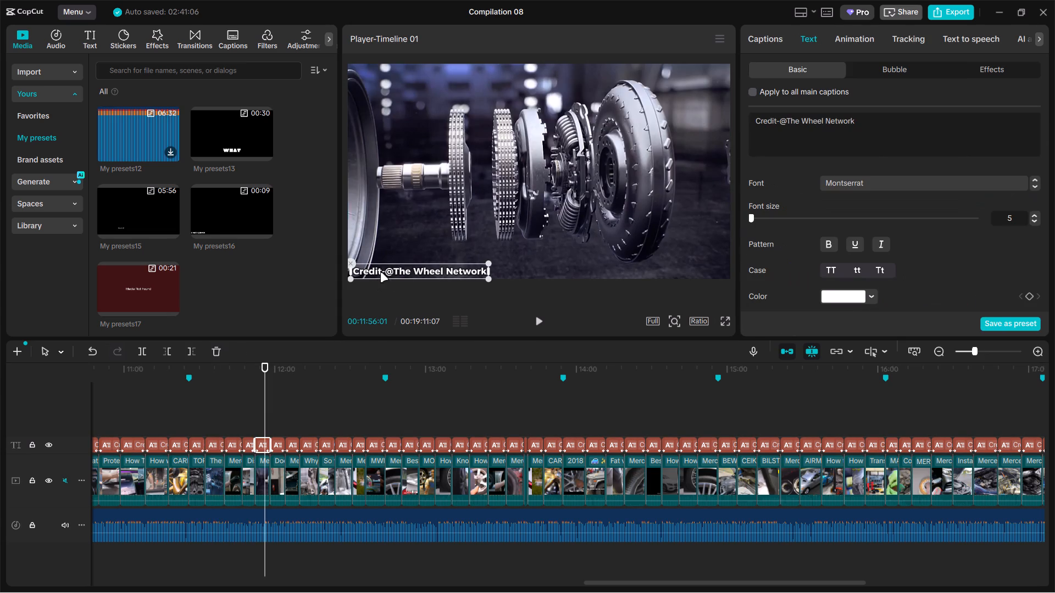
Align the 603 MTech Autowerks caption at 00:12:01:02 and the Mercedes-Benz USA caption at 00:12:07:06 to the frame's bottom-left corner.
click(277, 399)
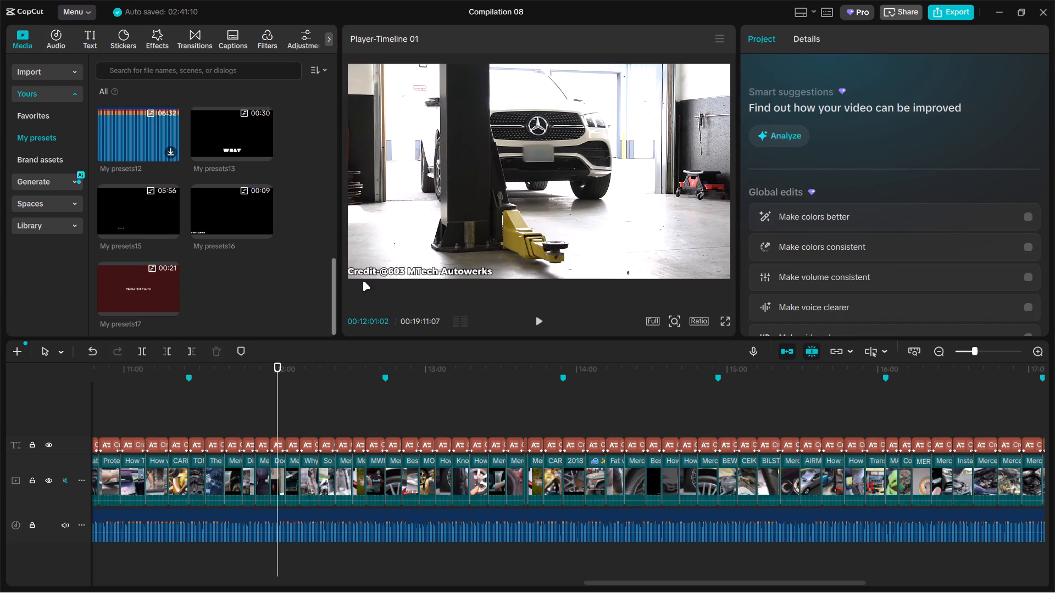
click(371, 272)
click(293, 412)
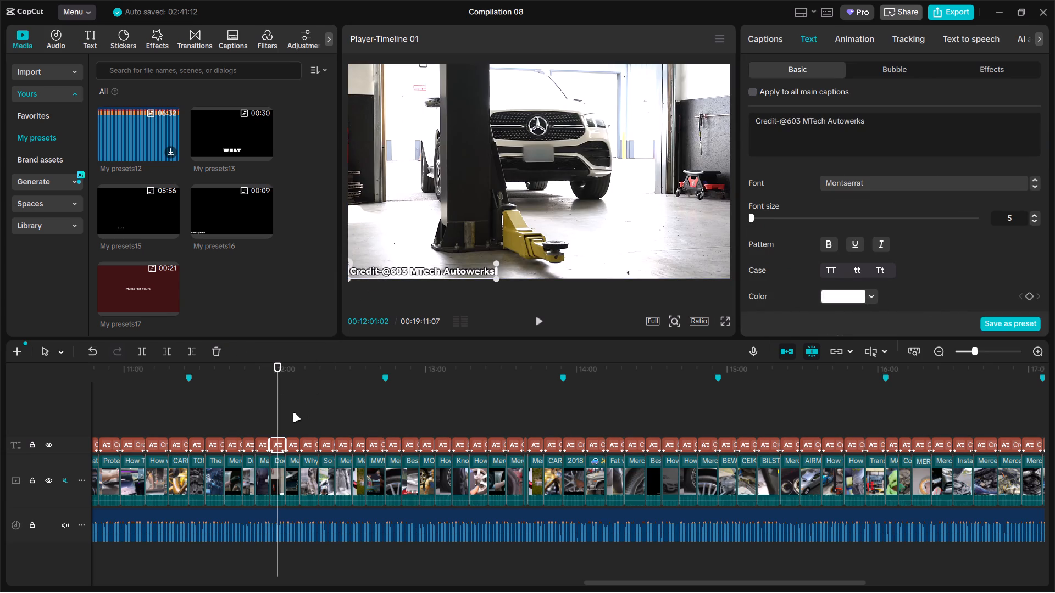
drag(394, 280, 397, 273)
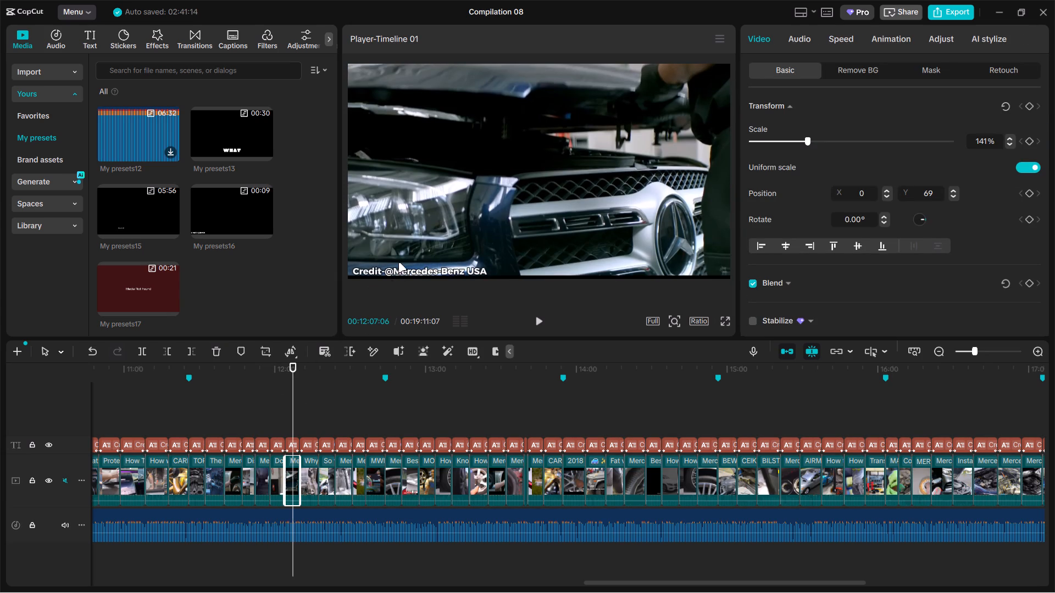
key(ctrl+z)
click(387, 268)
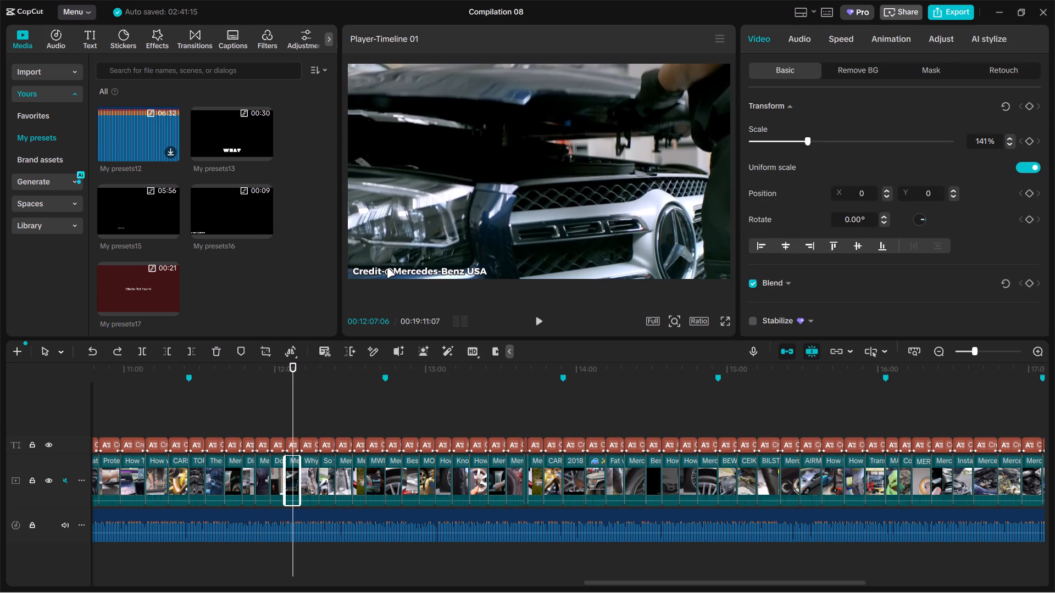
click(389, 265)
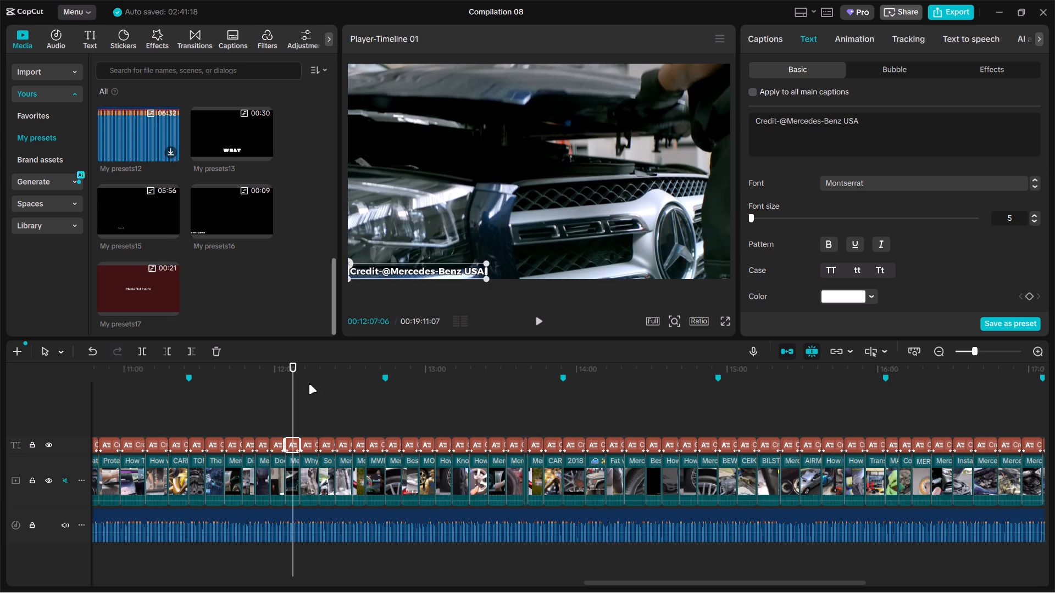
Align The Flexx Garage caption at 00:12:20:09 and the caption immediately before it to the frame's bottom-left corner.
click(308, 397)
drag(388, 268, 358, 265)
click(323, 400)
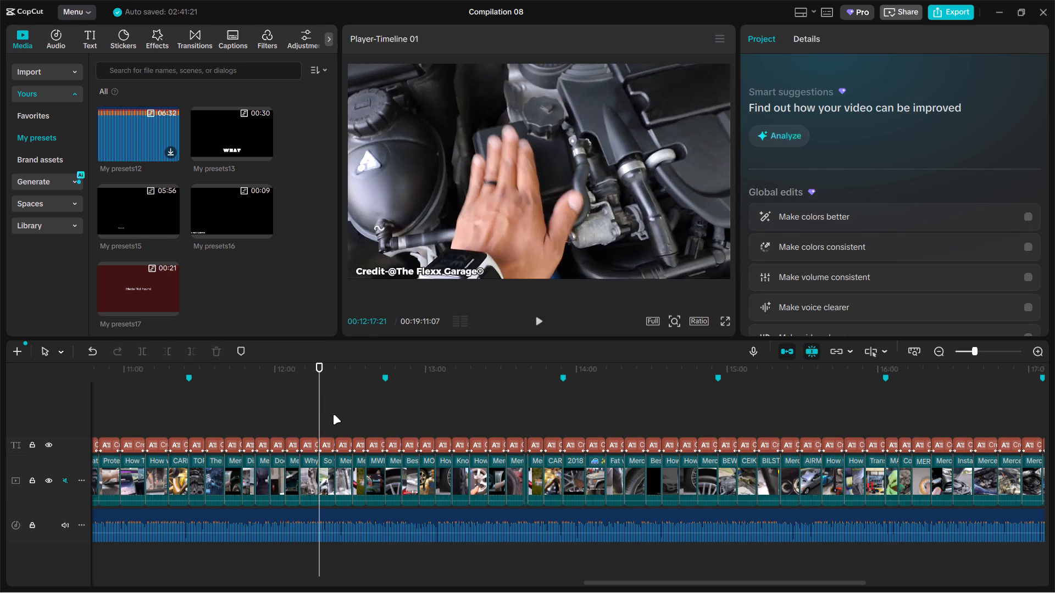
click(326, 416)
click(404, 277)
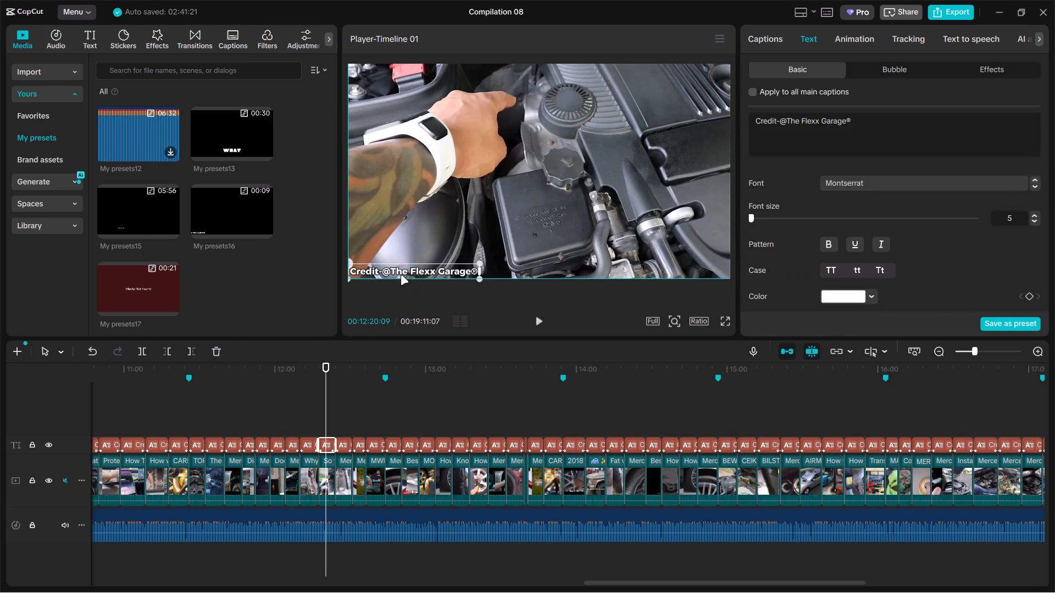
Align the Mercedes-Benz USA caption at 00:12:34:09 and the caption immediately before it to the frame's bottom-left corner.
click(342, 402)
drag(388, 270, 399, 271)
click(367, 400)
drag(367, 400, 361, 401)
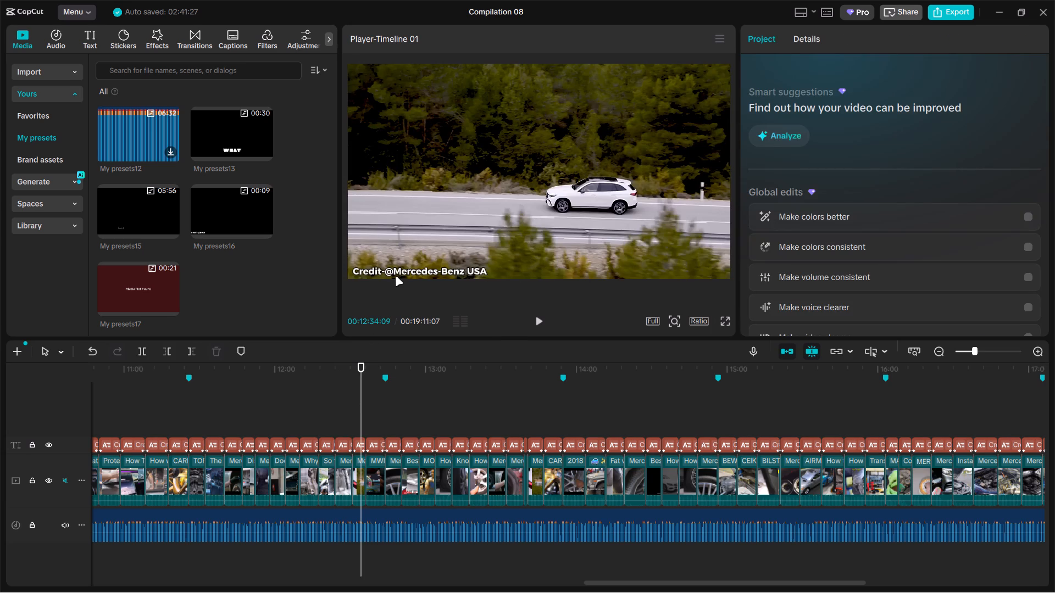
click(396, 273)
Align the Most Wanted Mods caption at 00:12:39:17 and the Mercedes-Benz Kingston caption at 00:12:47:00 to the frame's bottom-left corner.
drag(374, 418, 363, 430)
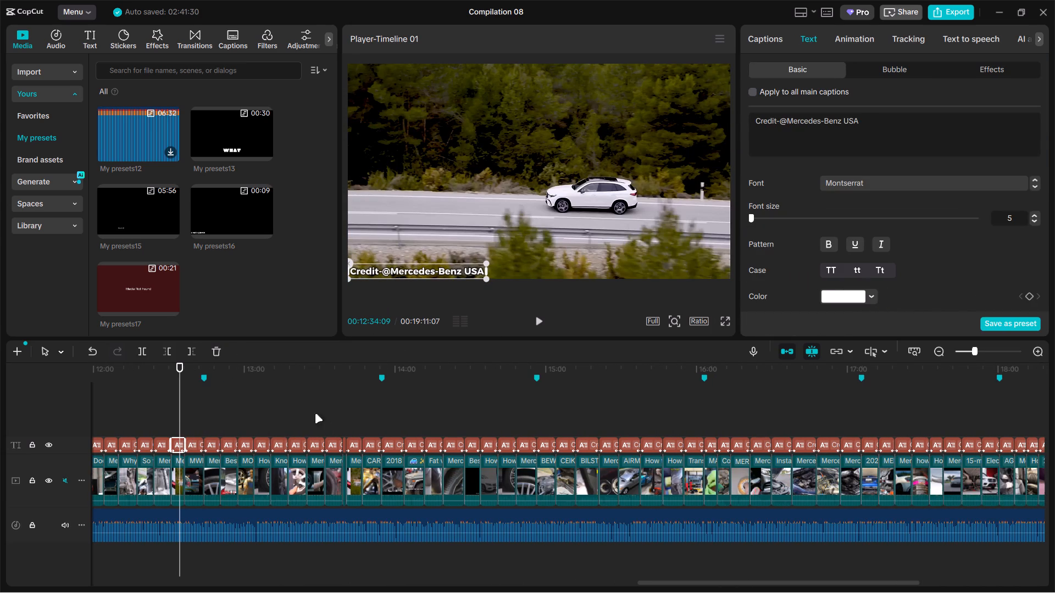
click(193, 416)
click(387, 275)
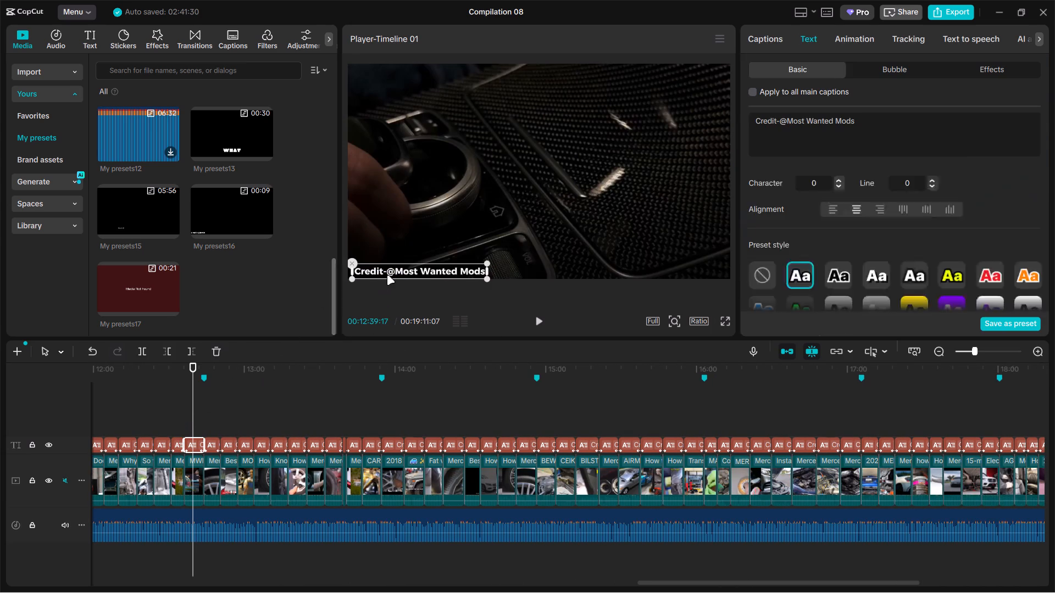
click(208, 414)
click(212, 413)
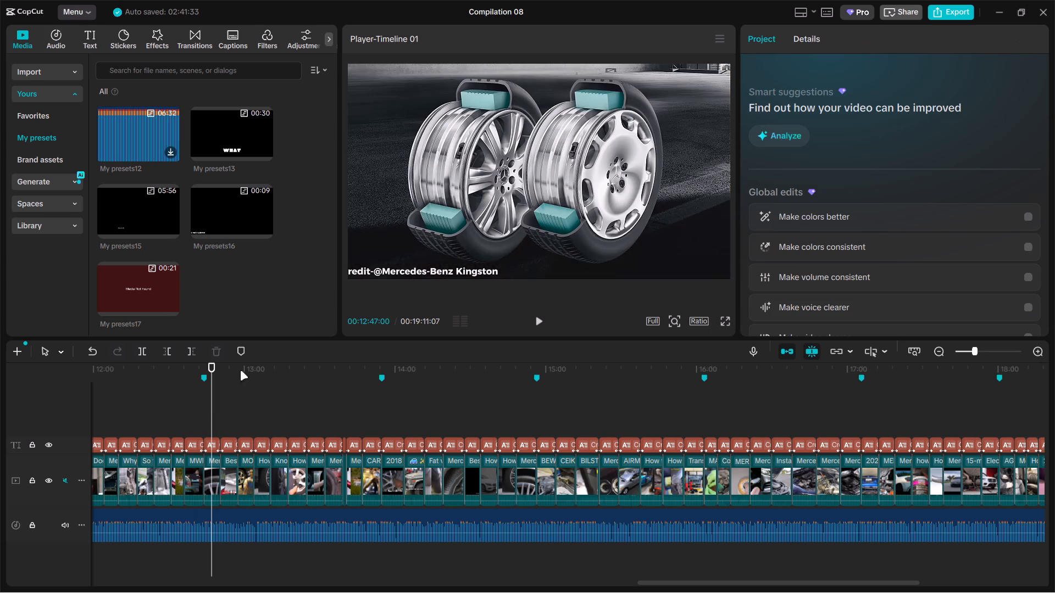
drag(375, 268, 384, 268)
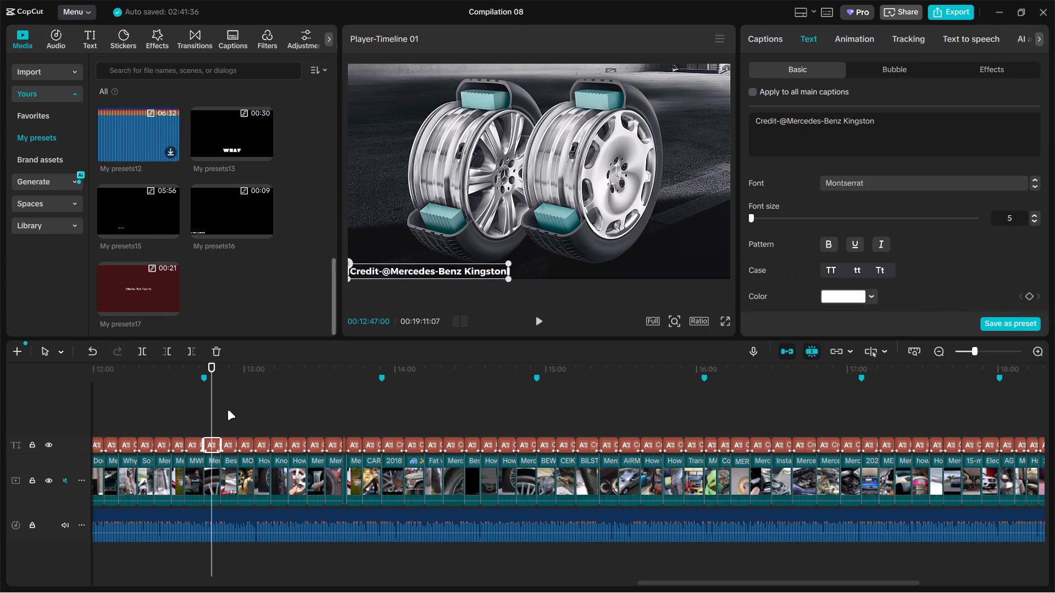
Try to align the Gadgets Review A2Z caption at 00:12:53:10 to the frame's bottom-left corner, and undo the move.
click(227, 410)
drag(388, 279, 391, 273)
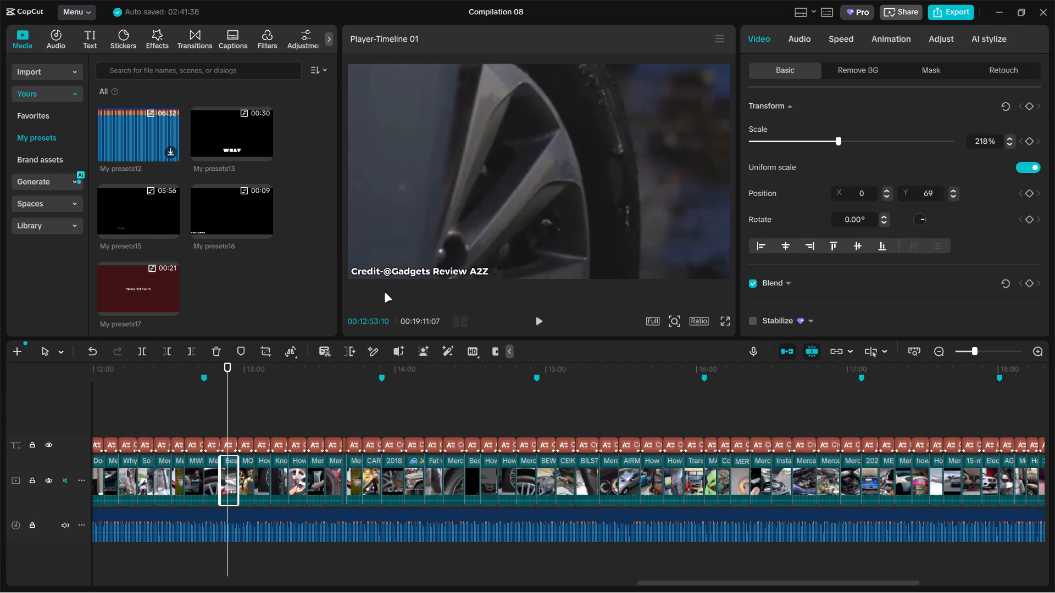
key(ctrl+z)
Align the Alderson European Motors Midland caption at 00:13:00:29 and the Mercedes-Benz USA caption at 00:13:07:16 to the frame's bottom-left corner.
click(247, 417)
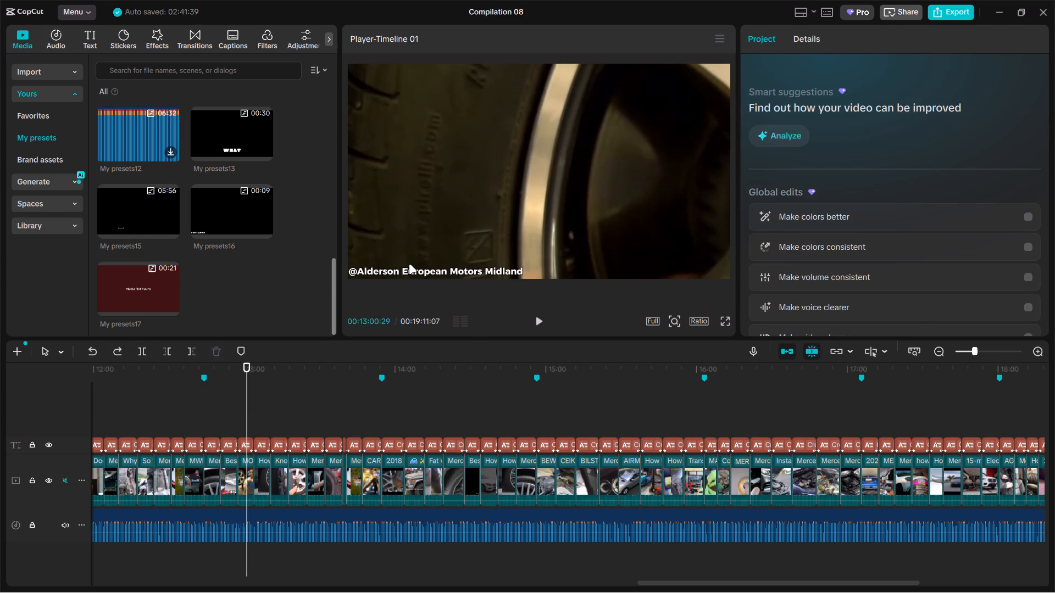
drag(408, 265, 443, 265)
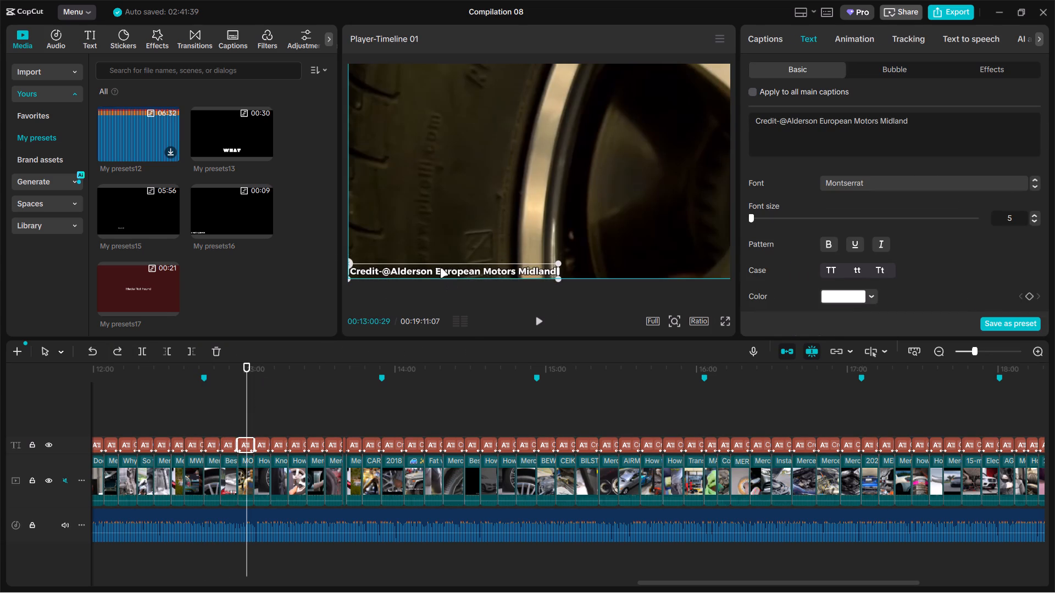
click(268, 422)
click(263, 422)
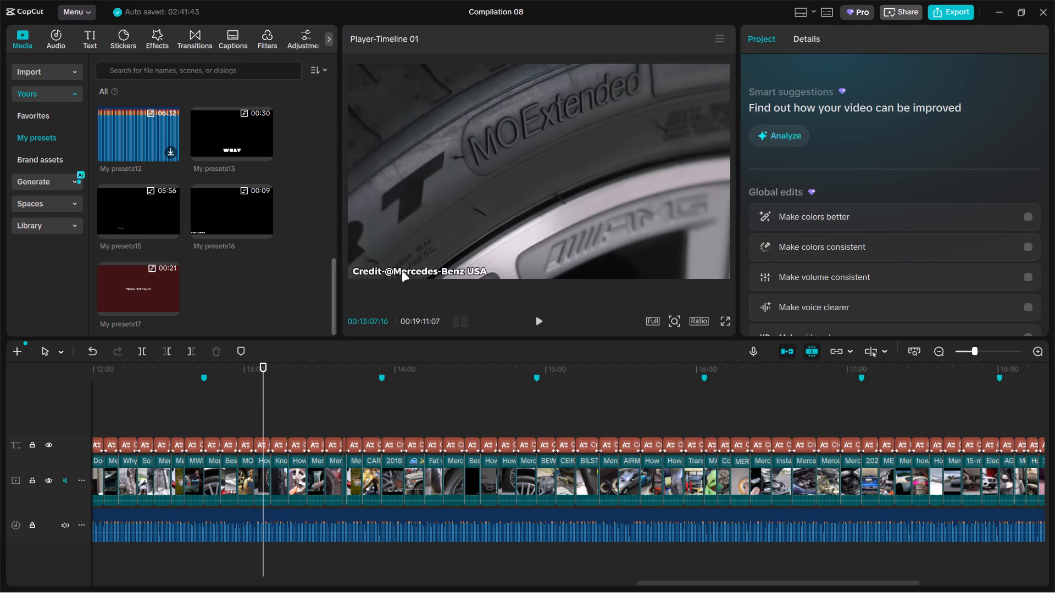
click(402, 272)
Align the Mercedes-Benz Geelong caption at 00:13:14:16 and the TRQ caption at 00:13:22:26 to the frame's bottom-left corner.
click(281, 413)
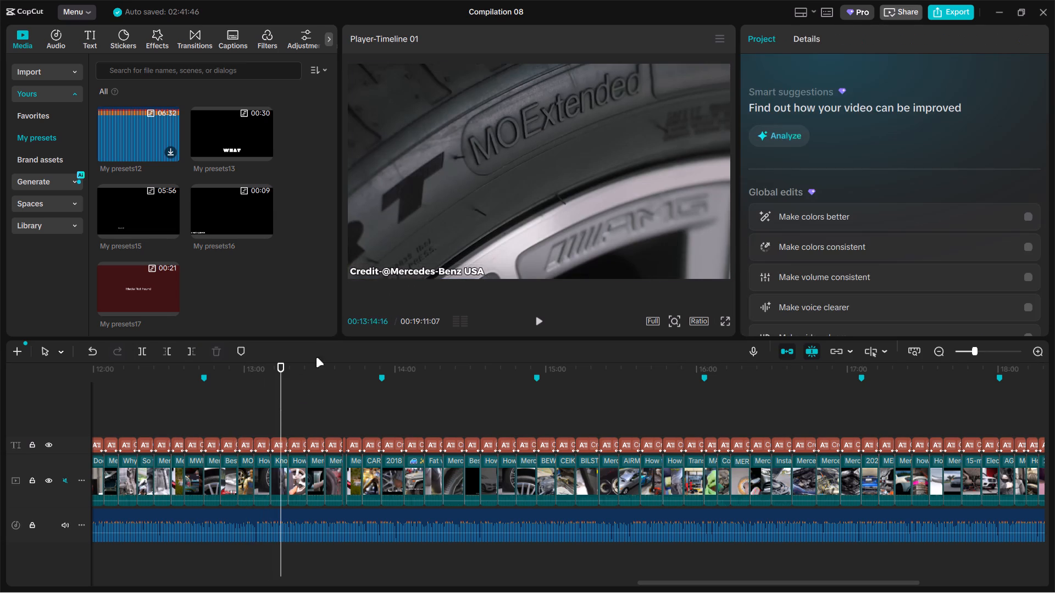
drag(412, 269, 417, 271)
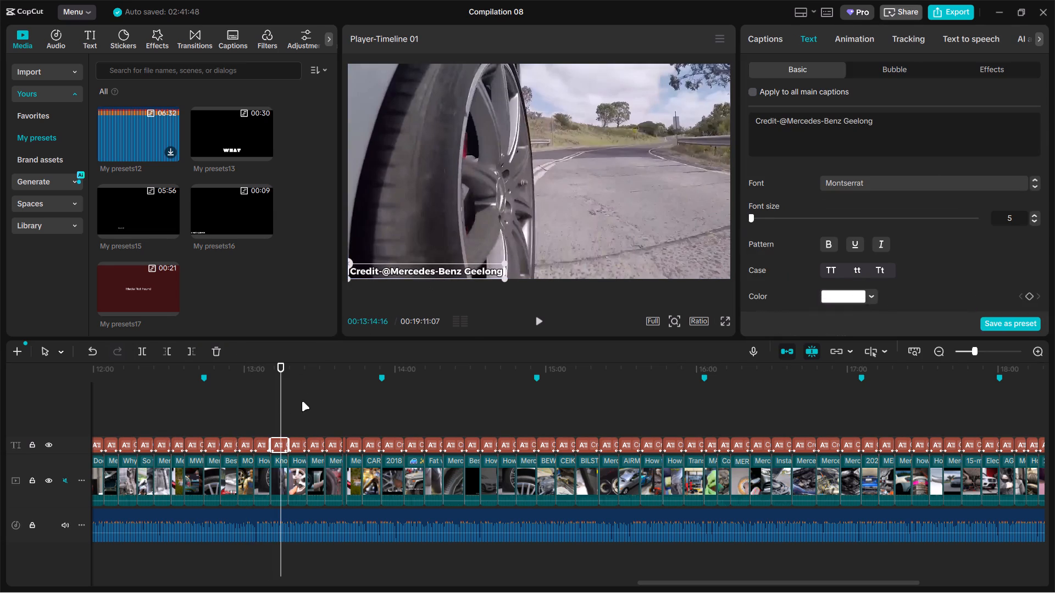
click(302, 401)
drag(391, 270, 355, 267)
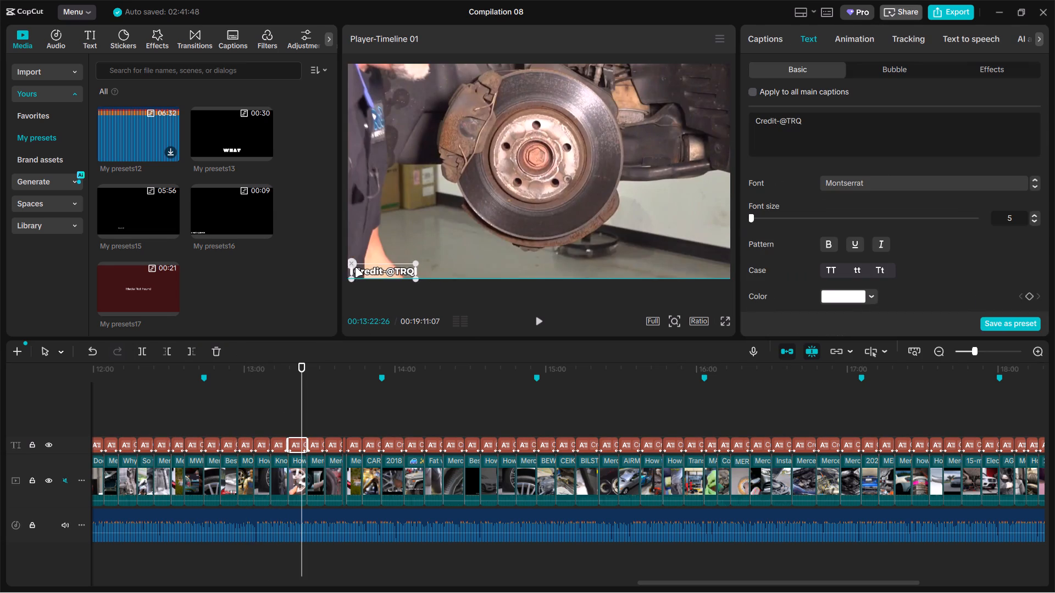
drag(355, 267, 348, 267)
Align the Mercedes-Benz USA caption at 00:13:28:10 and the Ecowheels caption at 00:13:35:16 to the frame's bottom-left corner.
click(315, 404)
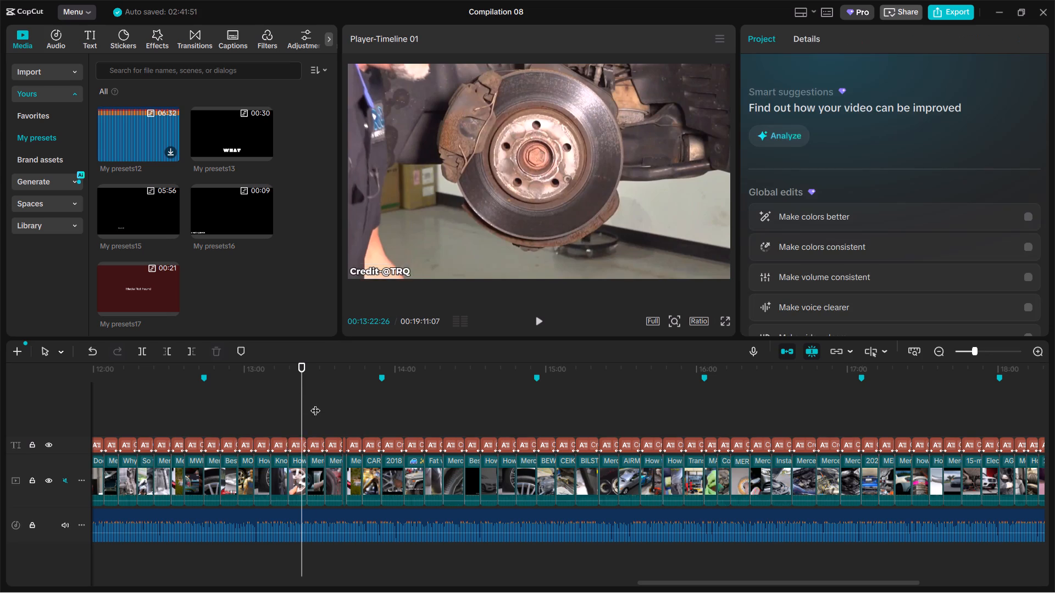
drag(391, 274, 385, 273)
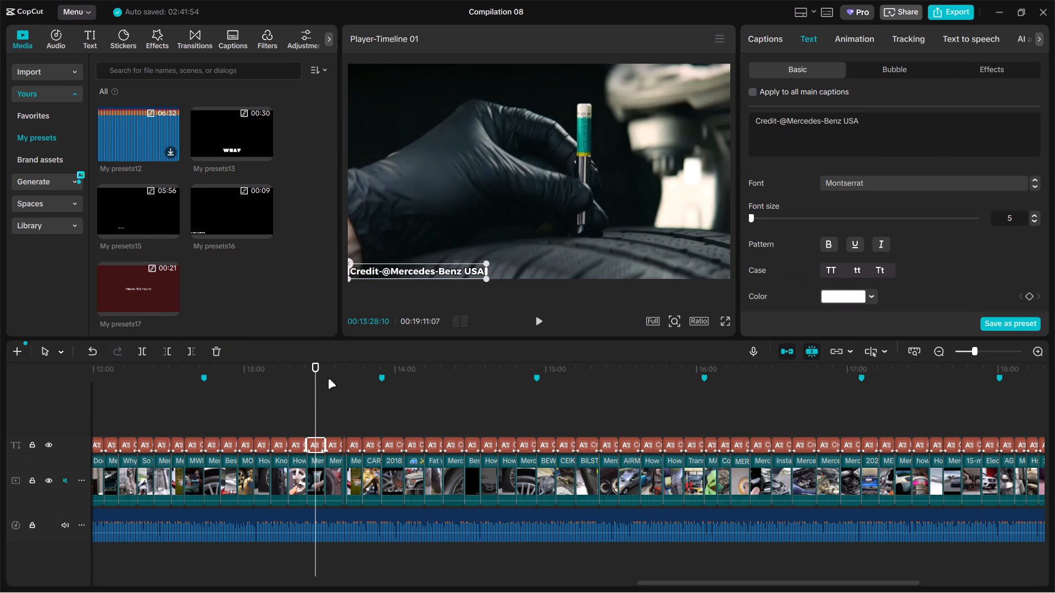
click(334, 397)
drag(398, 267, 375, 267)
Align the short Mercedes-Benz USA caption at 00:13:39:25 and the following one at 00:13:43:15 to the frame's bottom-left corner.
ctrl+scroll(373, 412, up, 10)
ctrl+right_click(373, 424)
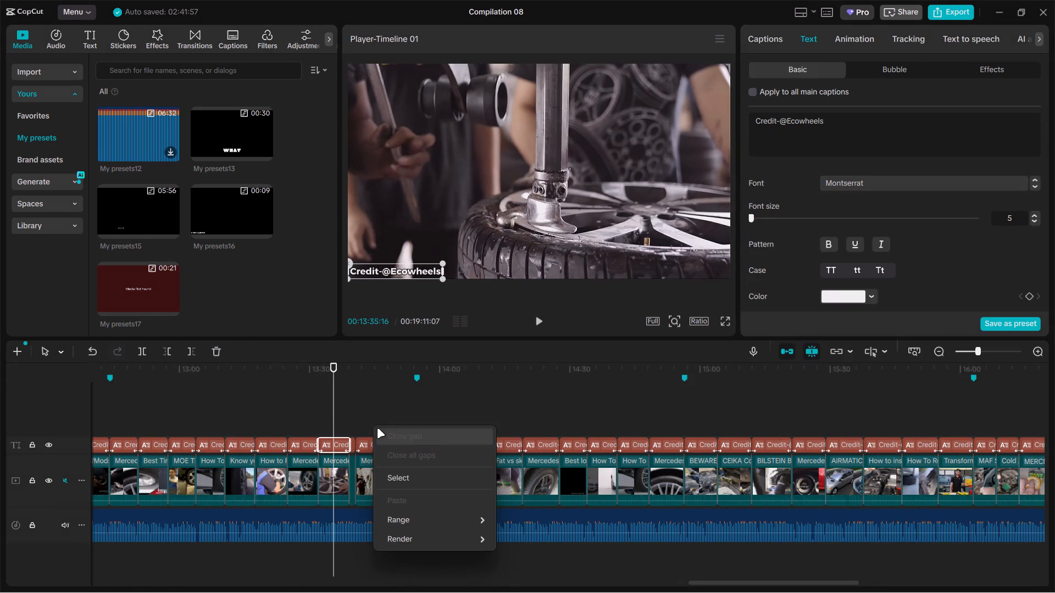
click(363, 416)
ctrl+scroll(363, 416, up, 16)
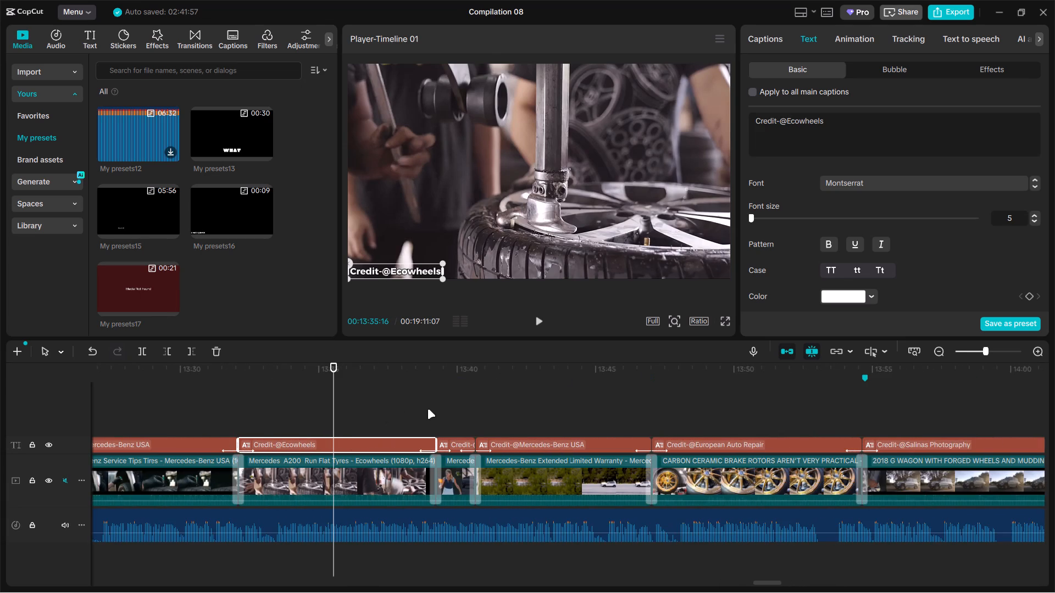
click(452, 411)
click(417, 275)
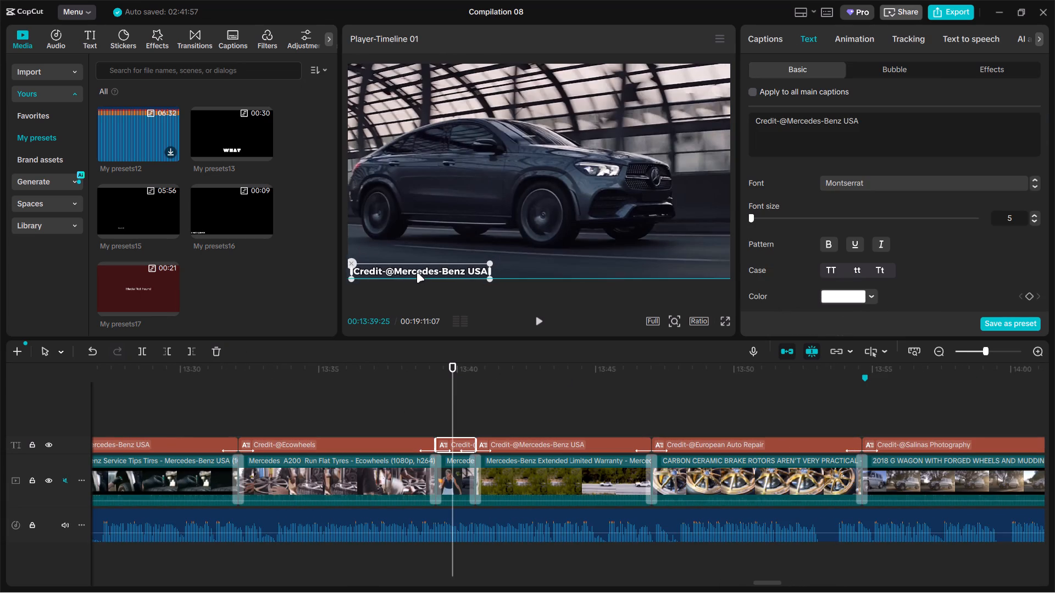
ctrl+scroll(447, 399, down, 13)
click(435, 423)
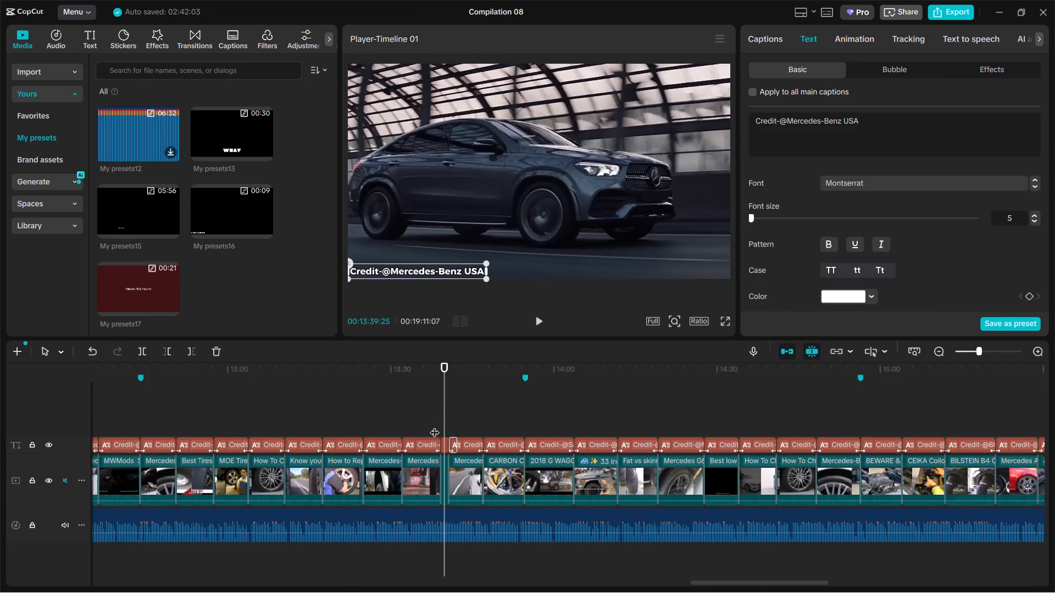
click(275, 407)
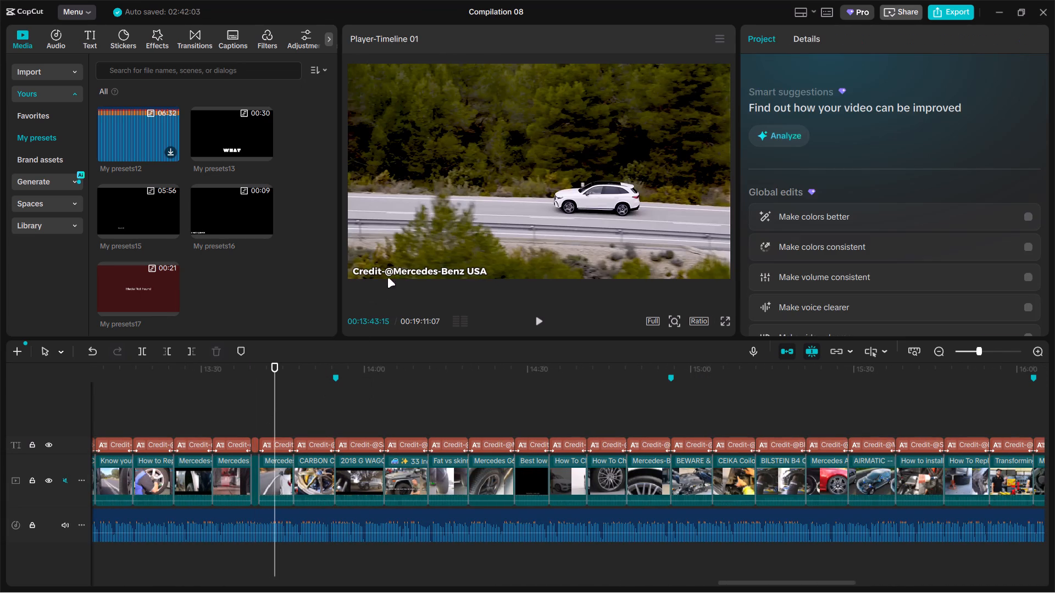
drag(389, 276, 384, 273)
Align the European Auto Repair caption at 00:13:49:23 and the Salinas Photography caption at 00:13:58:11 to the frame's bottom-left corner.
click(308, 407)
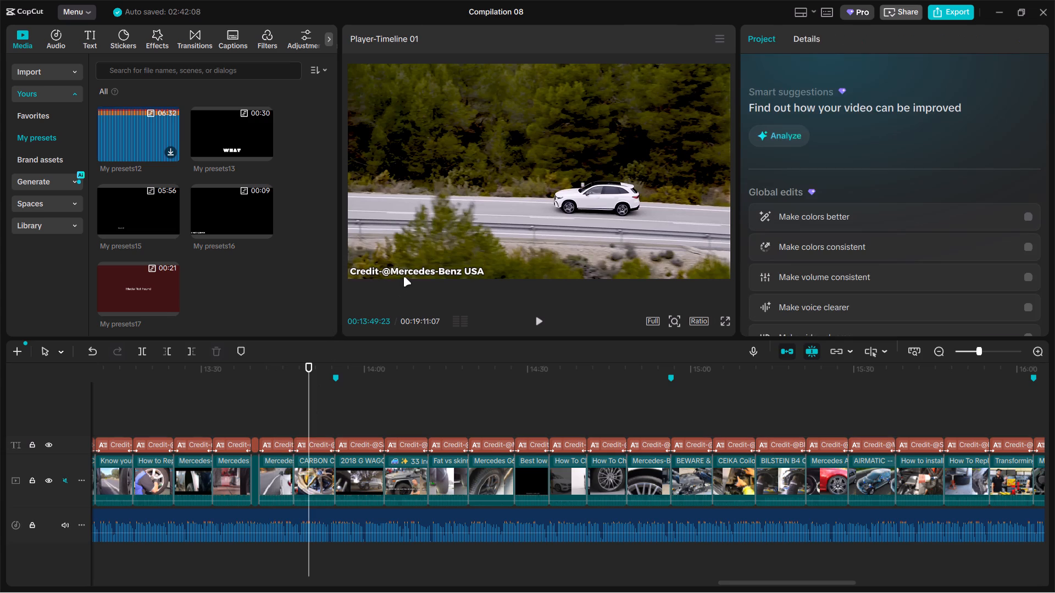
click(404, 277)
drag(357, 416, 318, 433)
click(224, 426)
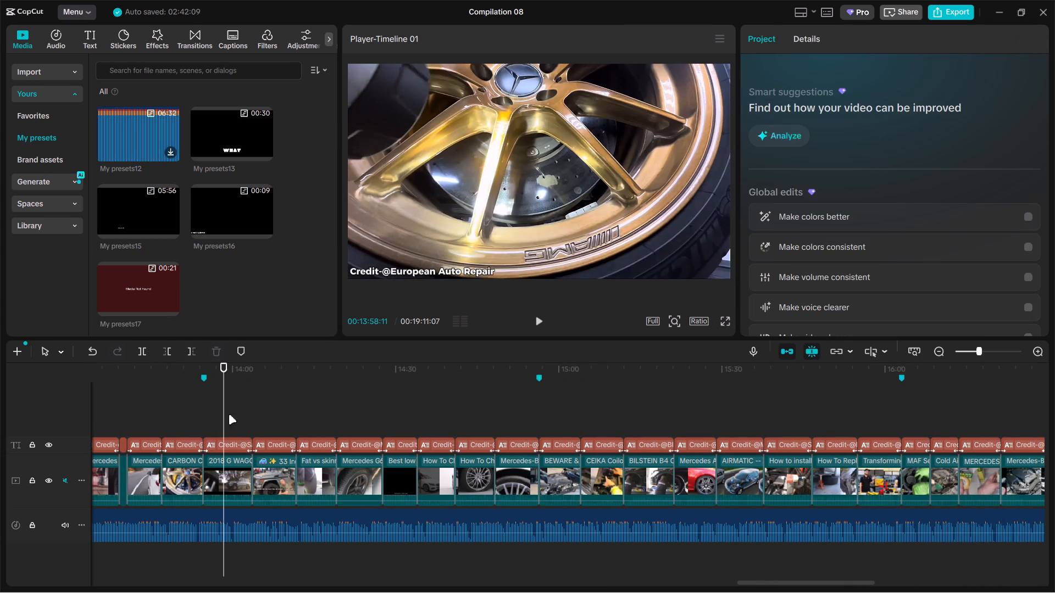
click(374, 273)
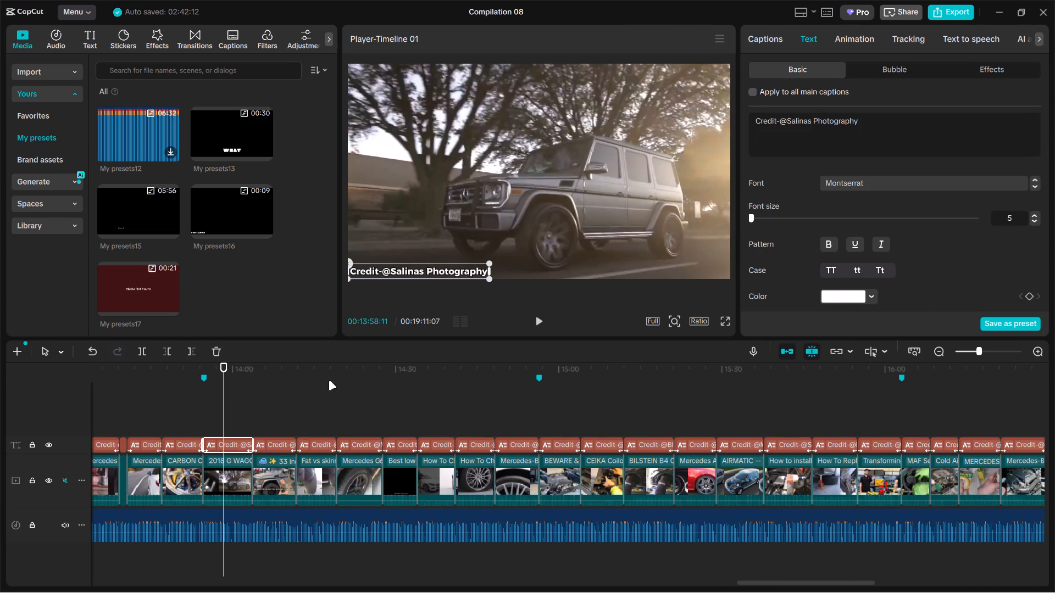
Align the Nothing But G's caption at 00:14:07:03 and the source-credit caption at 00:14:14:29 to the frame's bottom-left corner.
ctrl+scroll(277, 414, down, 10)
click(246, 421)
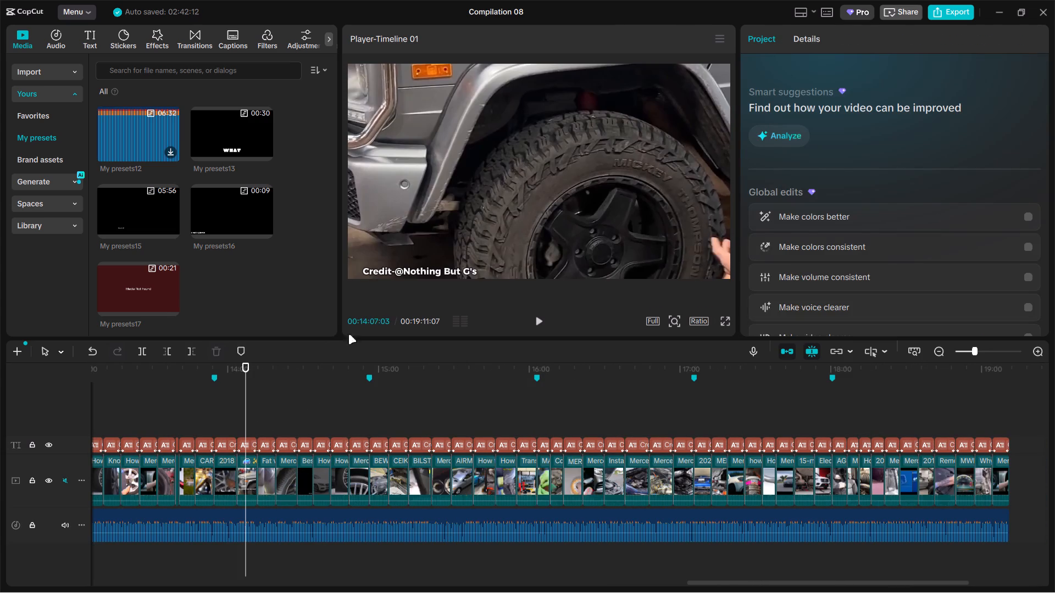
drag(397, 275, 385, 274)
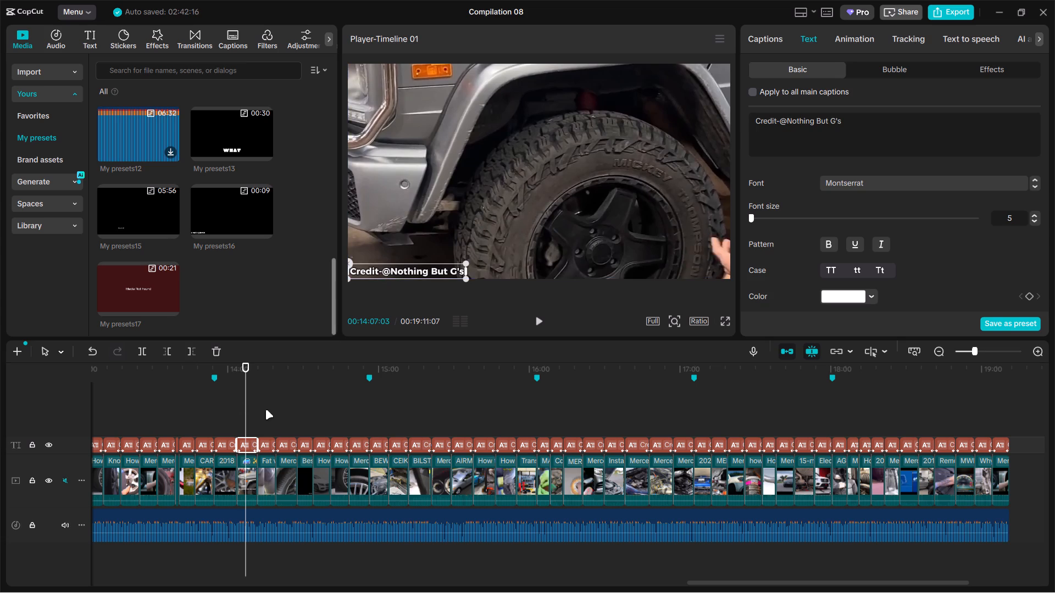
click(265, 410)
drag(398, 268, 369, 269)
drag(404, 268, 379, 267)
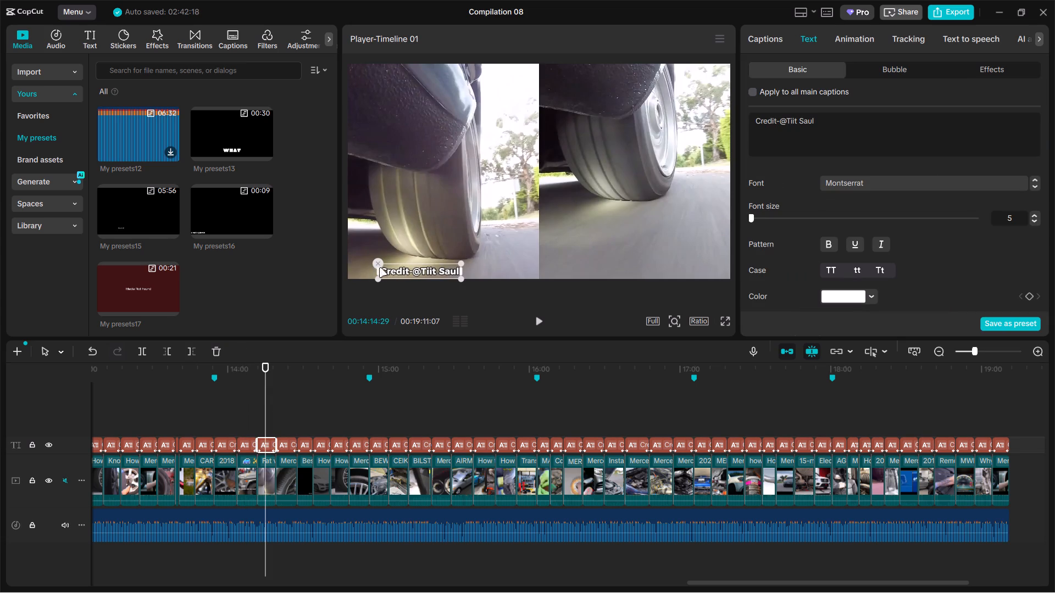
drag(379, 267, 373, 268)
Align the Mbzkbb caption at 00:14:24:05 to the frame's bottom-left corner, undoing any accidental move of the video clip.
click(288, 411)
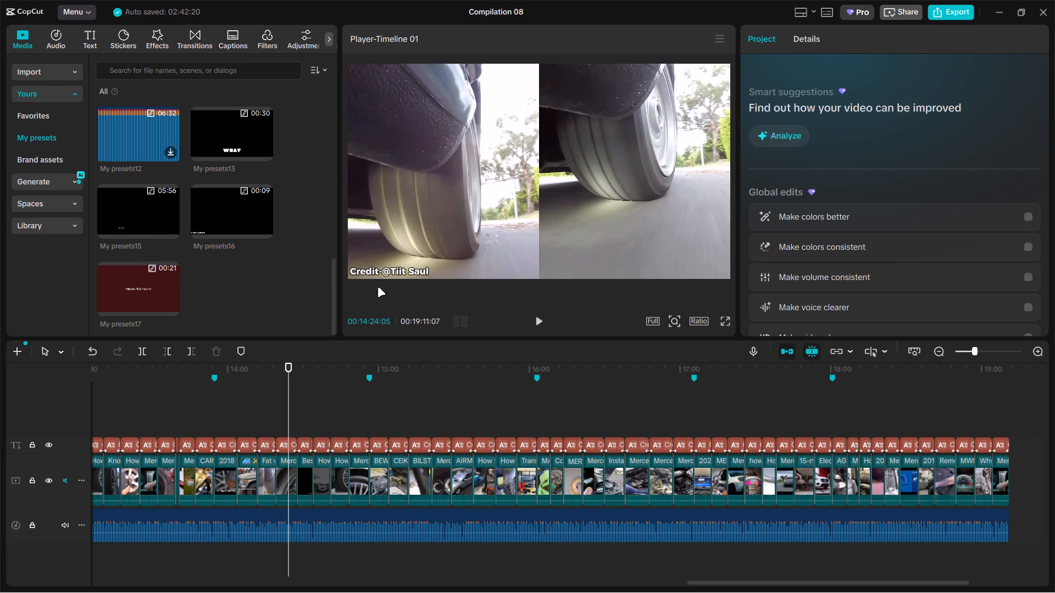
drag(379, 273, 385, 269)
key(ctrl+z)
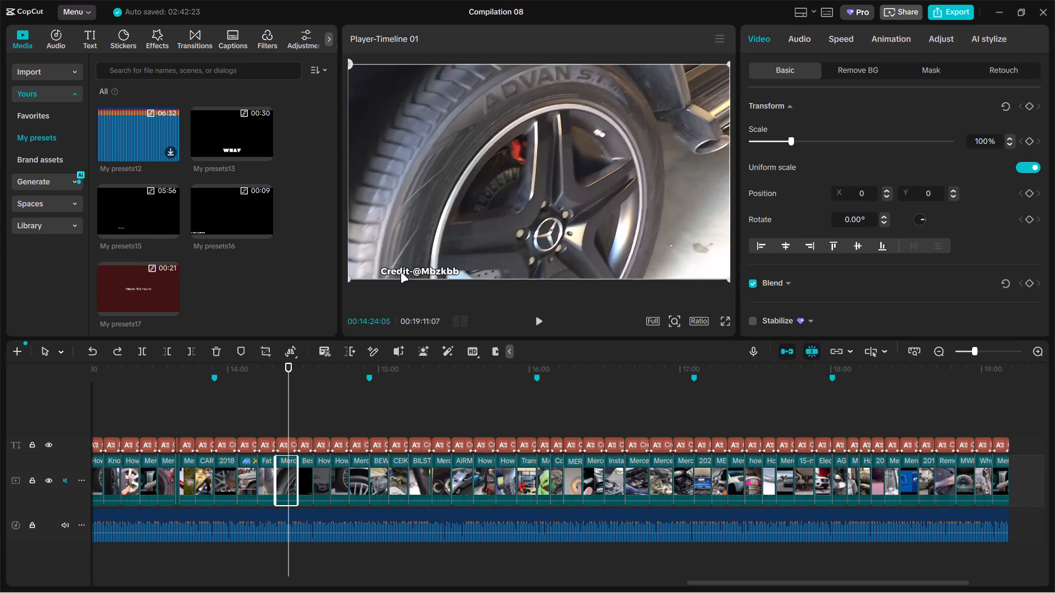
click(409, 271)
drag(410, 271, 377, 269)
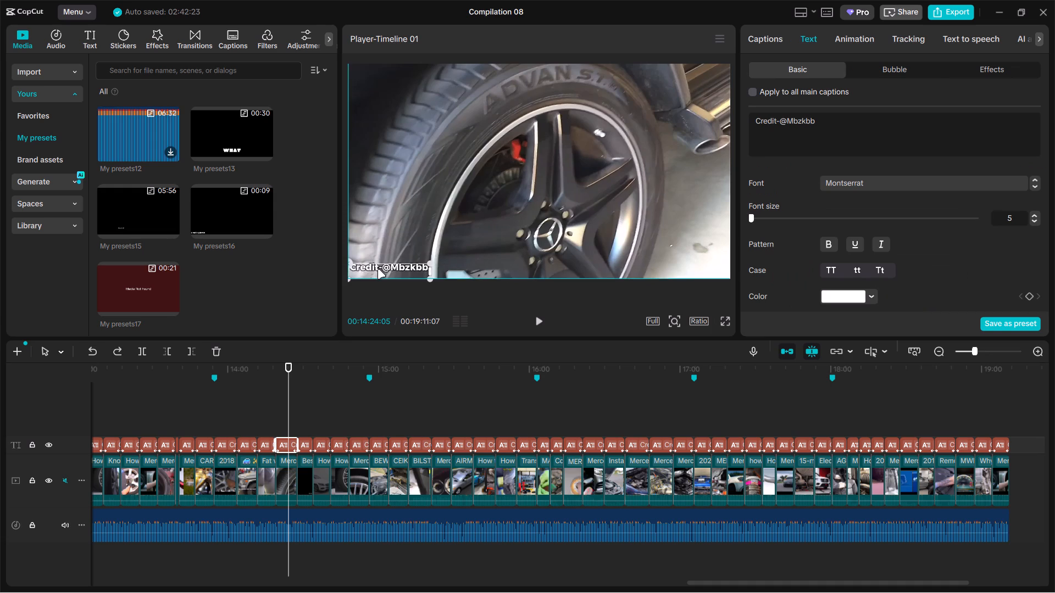
drag(377, 269, 377, 270)
Align the Bendix Brakes caption at 00:14:30:28 to the frame's bottom-left corner.
click(302, 413)
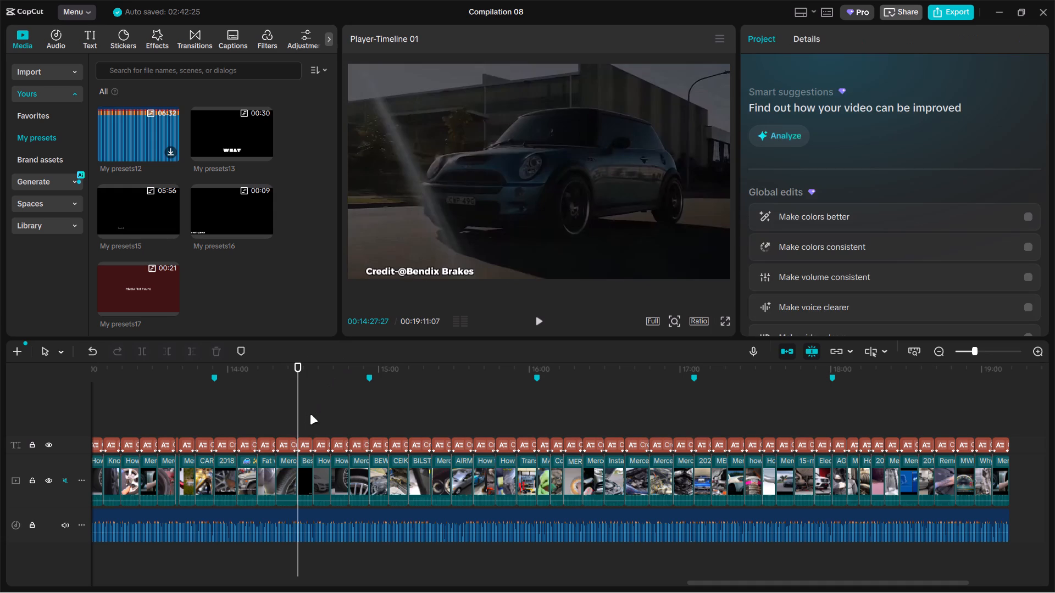
click(310, 415)
click(309, 415)
drag(406, 266, 390, 265)
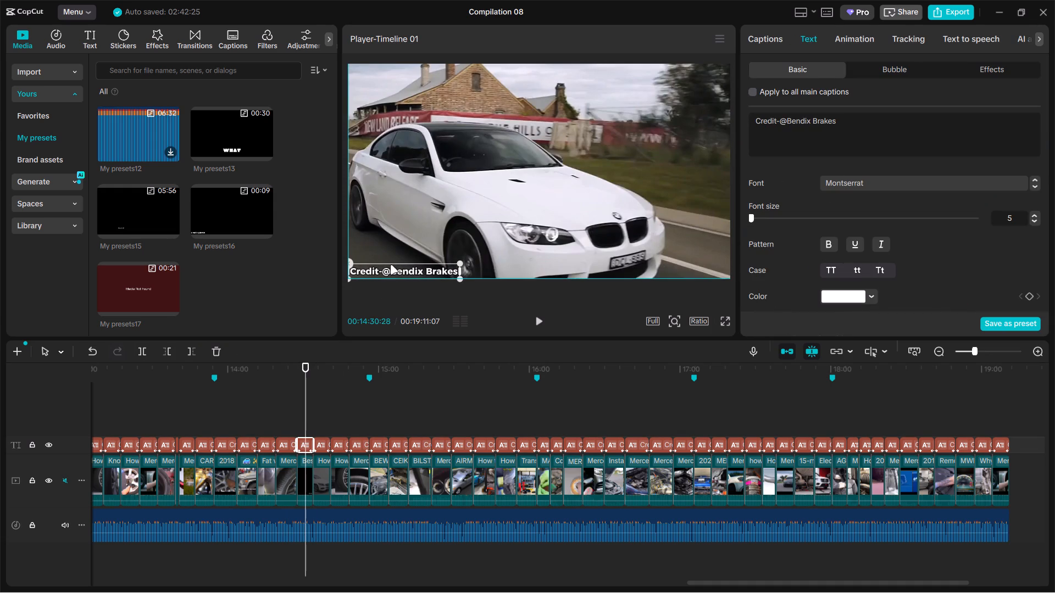
drag(390, 265, 390, 265)
Align the Fletcher Jones Automotive Group caption at 00:14:37:09 and the Mercedes-Benz USA caption at 00:14:43:19 to the frame's bottom-left corner.
click(321, 400)
drag(389, 272, 416, 266)
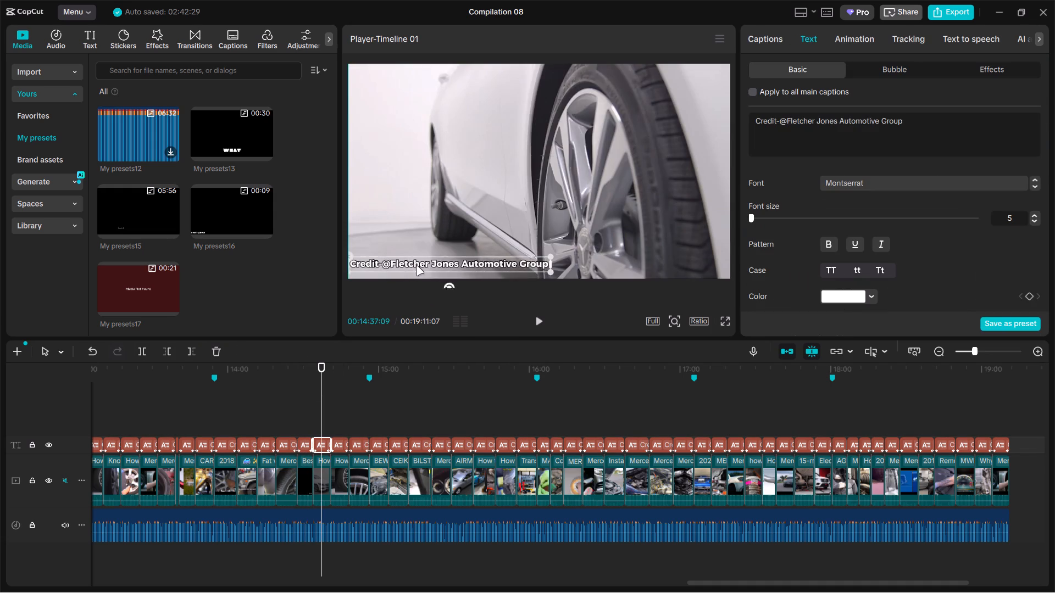
drag(416, 266, 420, 273)
click(337, 415)
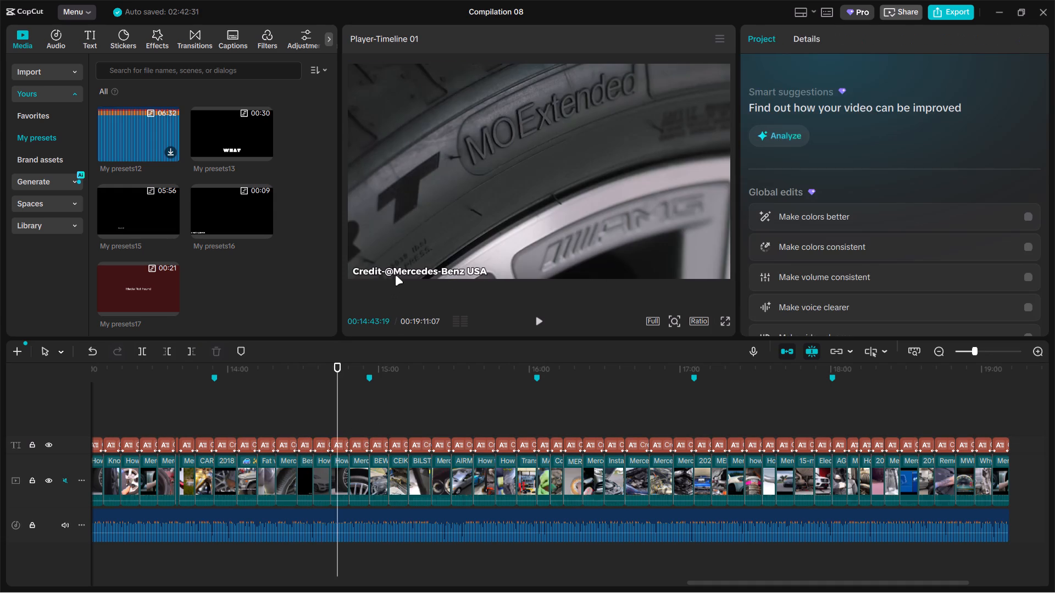
click(396, 275)
Align the Mercedes-Benz Kingston caption at 00:14:51:08 and the Gold Element Autoworks LLC caption at 00:14:58:28 to the frame's bottom-left corner.
click(357, 407)
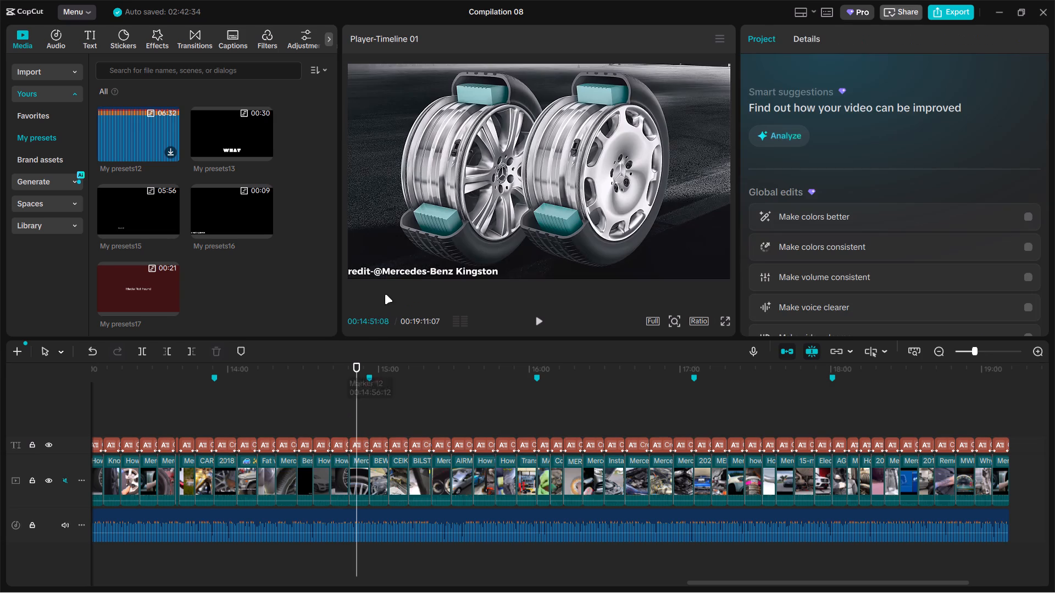
drag(390, 279, 411, 271)
drag(390, 273, 401, 276)
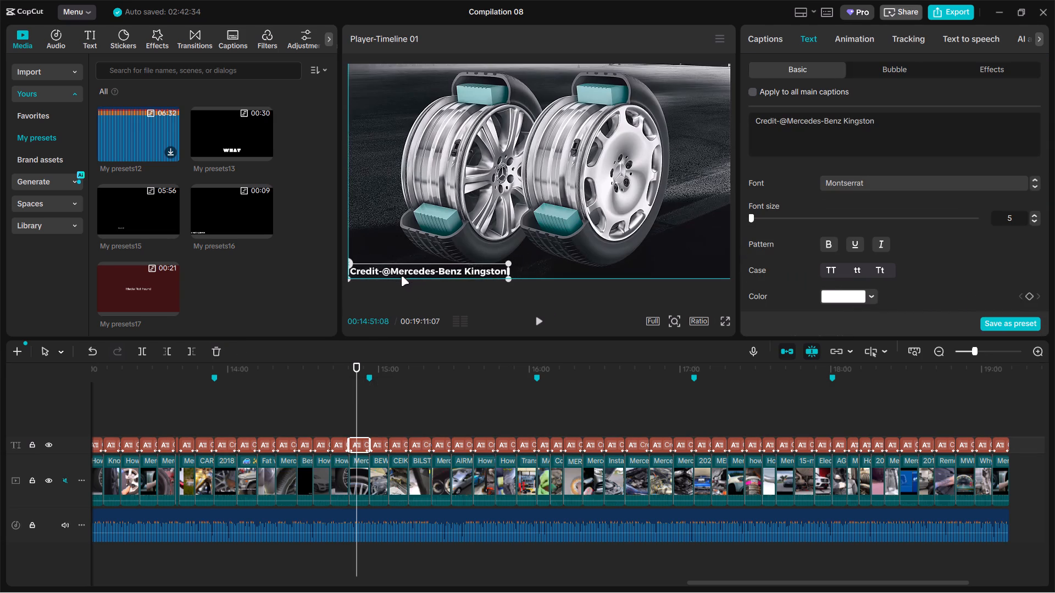
drag(401, 276, 402, 276)
drag(395, 429, 337, 430)
click(203, 413)
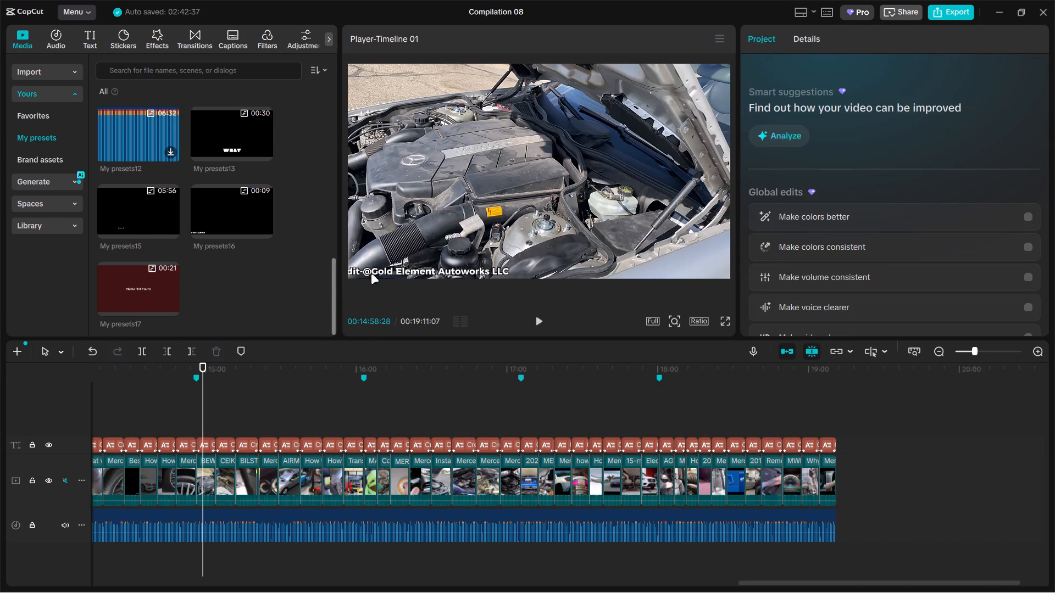
drag(376, 271, 397, 270)
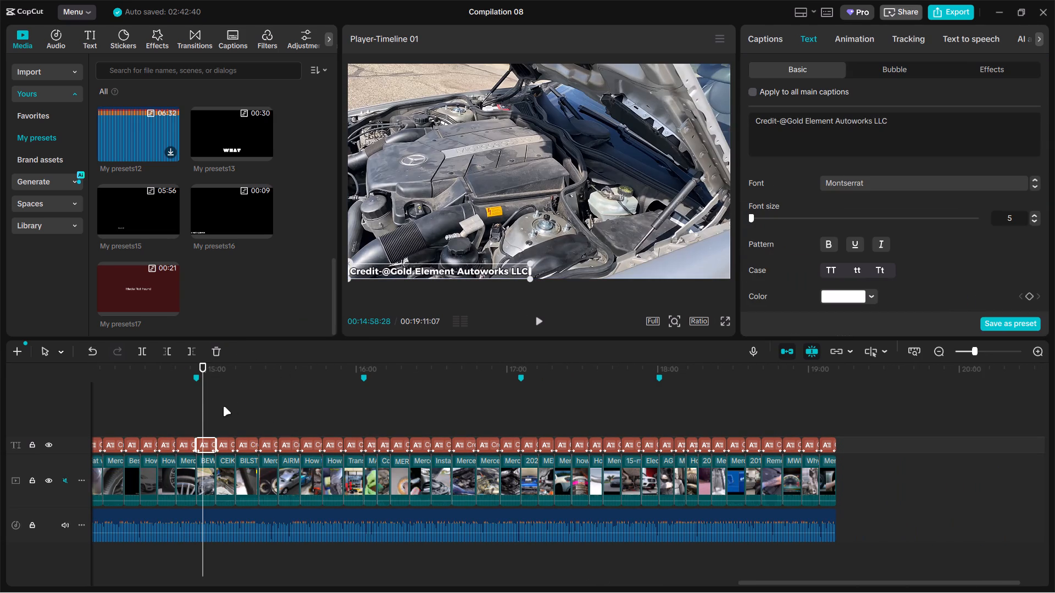
Align the caption following Gold Element Autoworks LLC and the BILSTEIN caption at 00:15:17:09 to the frame's bottom-left corner.
click(225, 405)
drag(387, 272, 365, 271)
click(249, 405)
drag(396, 275, 364, 275)
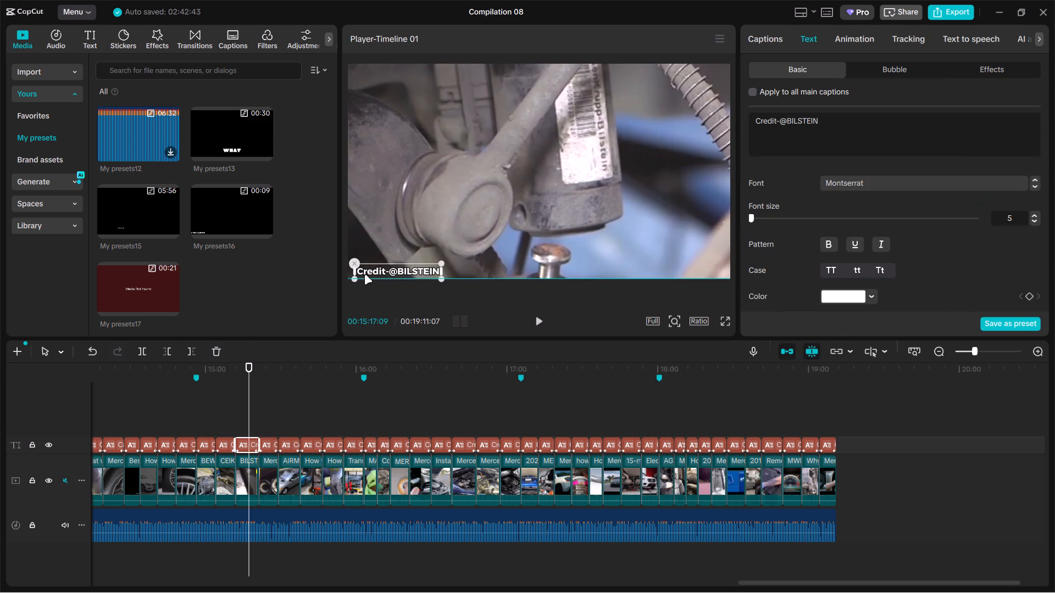
drag(364, 275, 363, 270)
drag(364, 270, 369, 277)
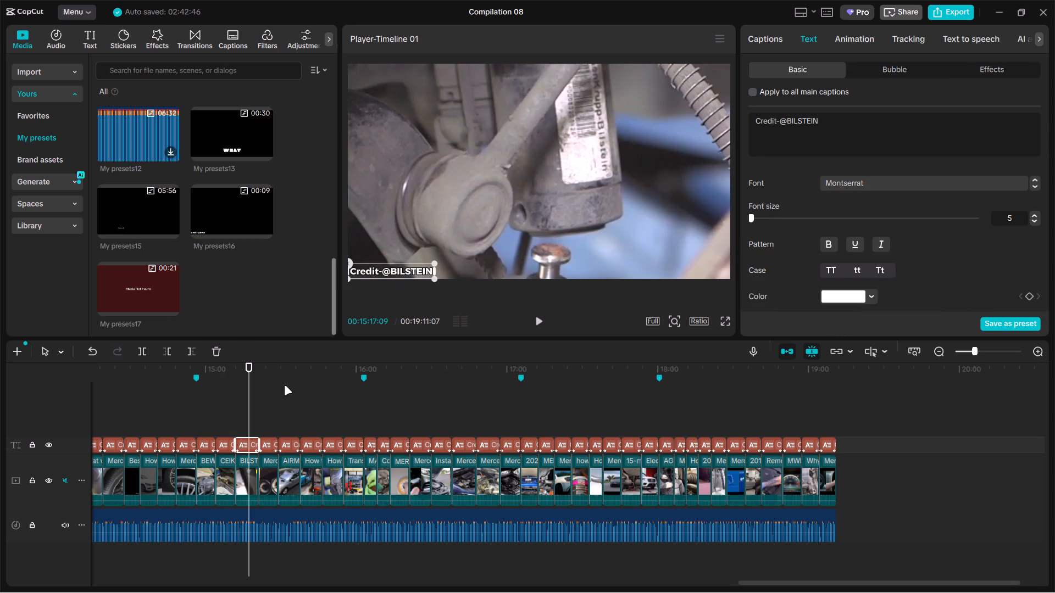
Align the source-credit caption at 00:15:25:18 and the Mercedes-Benz USA caption at 00:15:33:21 to the frame's bottom-left corner.
click(270, 399)
click(386, 279)
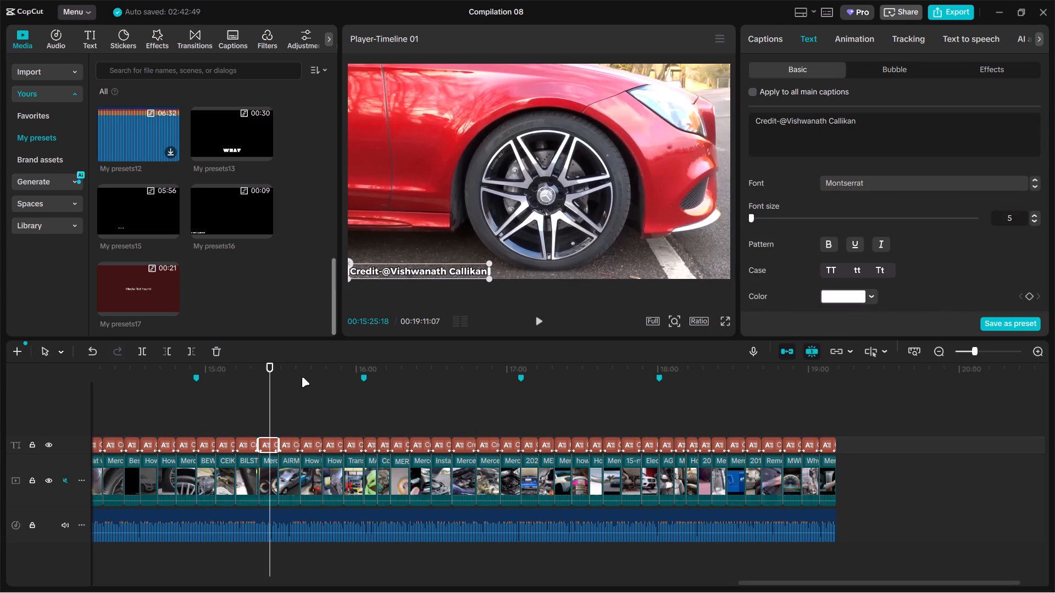
click(290, 394)
click(388, 271)
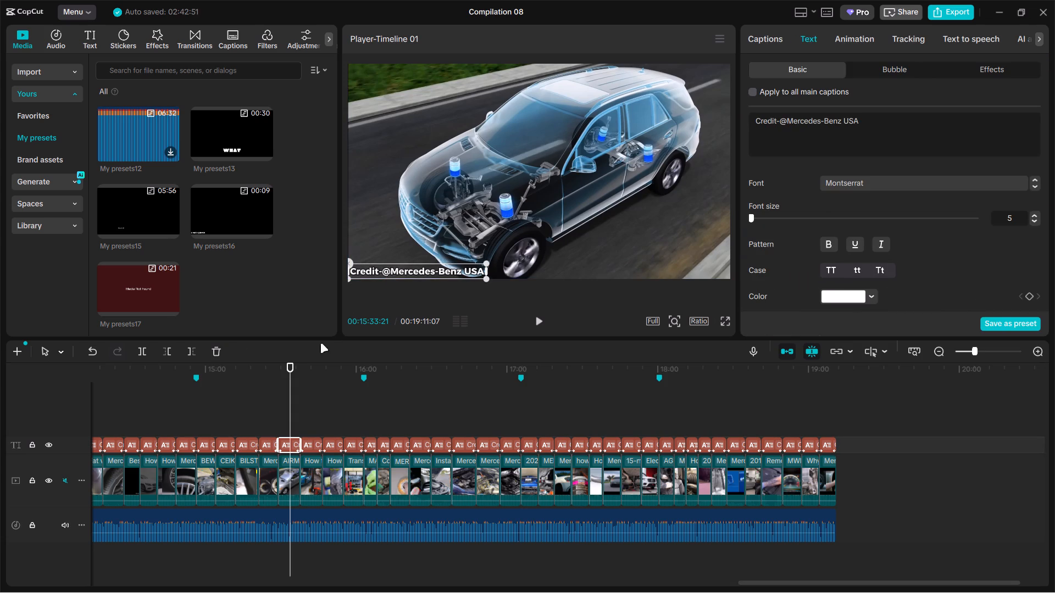
Align the Smokers Lounge caption at 00:15:42:14 and the caption right after it to the frame's bottom-left corner.
click(311, 393)
drag(376, 272, 364, 272)
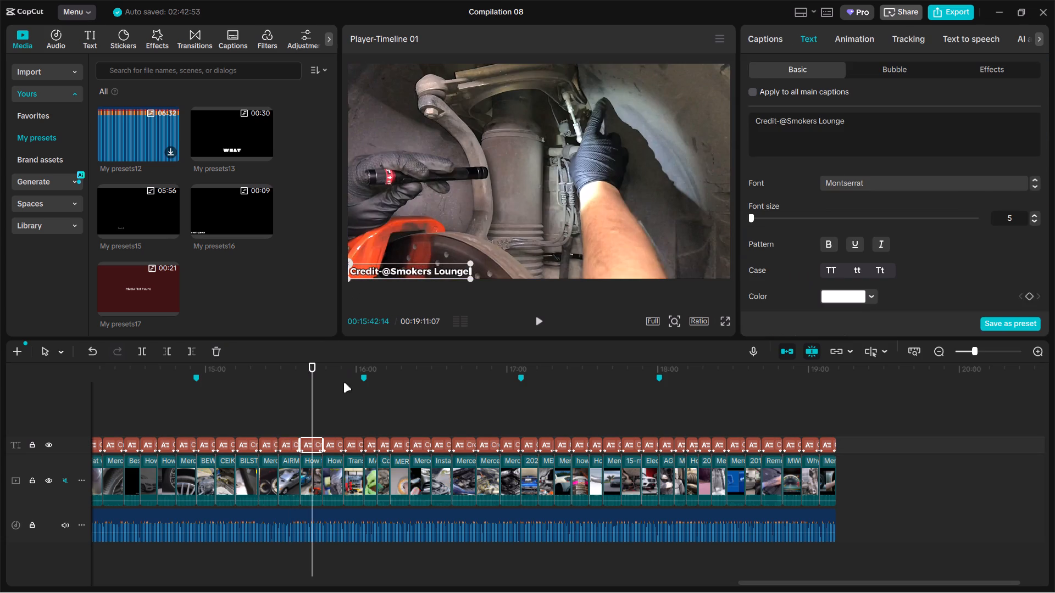
click(334, 400)
drag(386, 279, 364, 280)
Align the MTS Technik caption at 00:15:59:02 and the Zaki Garage caption at 00:16:05:26 to the frame's bottom-left corner.
click(354, 407)
drag(390, 272, 366, 271)
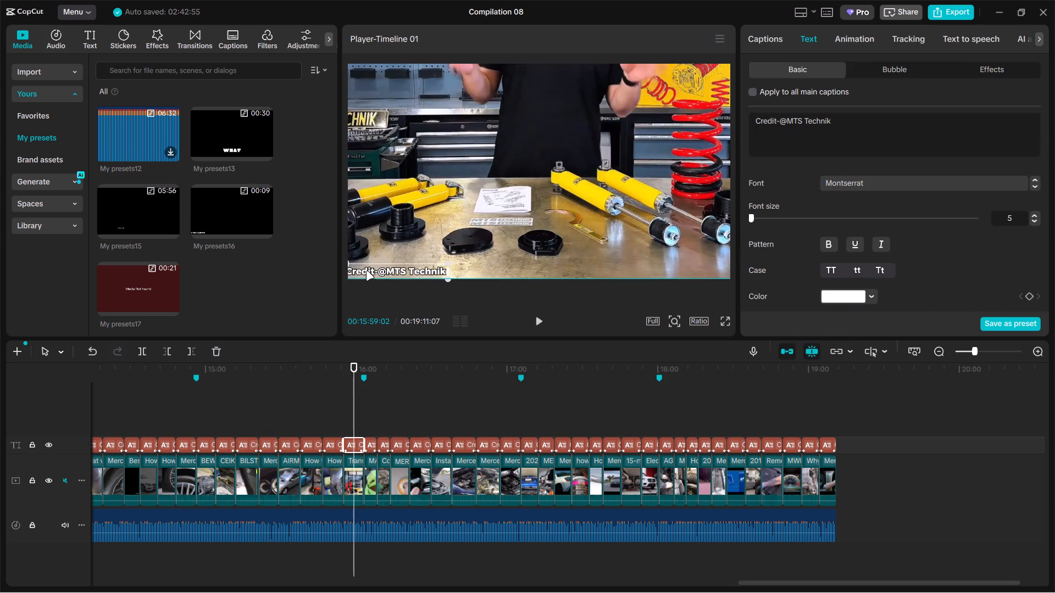
drag(366, 271, 370, 269)
double_click(373, 392)
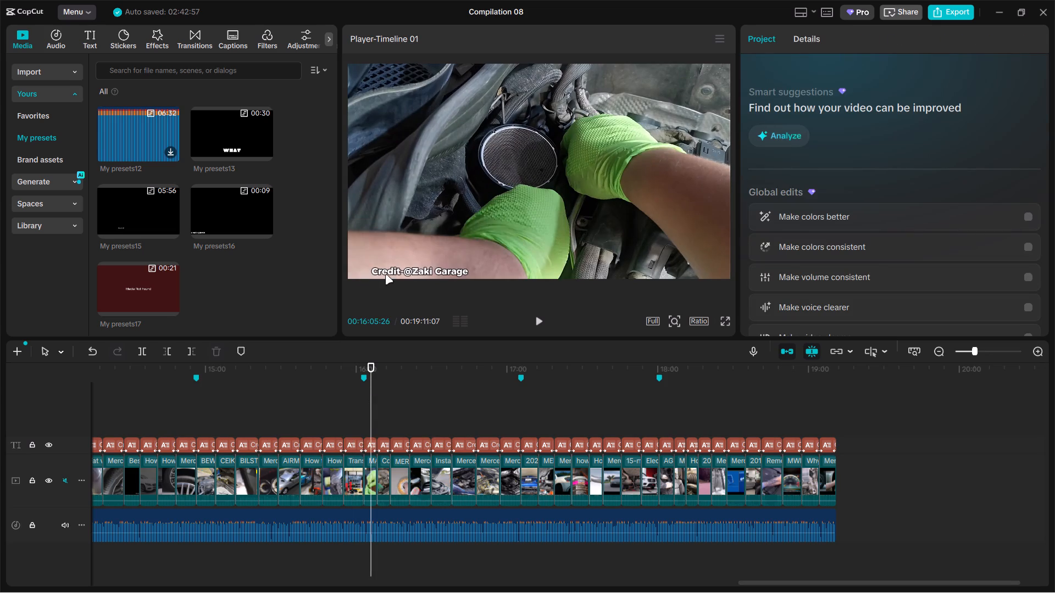
drag(387, 272, 366, 273)
Align the Zaki Garage caption at 00:16:11:03 and the Project ATHOS caption at 00:16:18:23 to the frame's bottom-left corner.
click(384, 393)
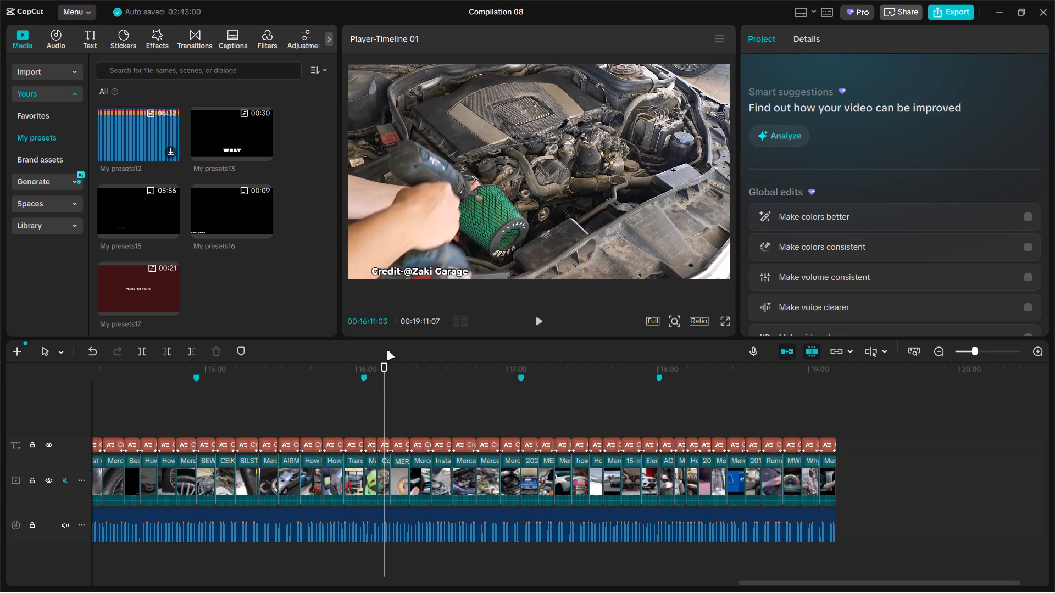
drag(392, 267, 371, 268)
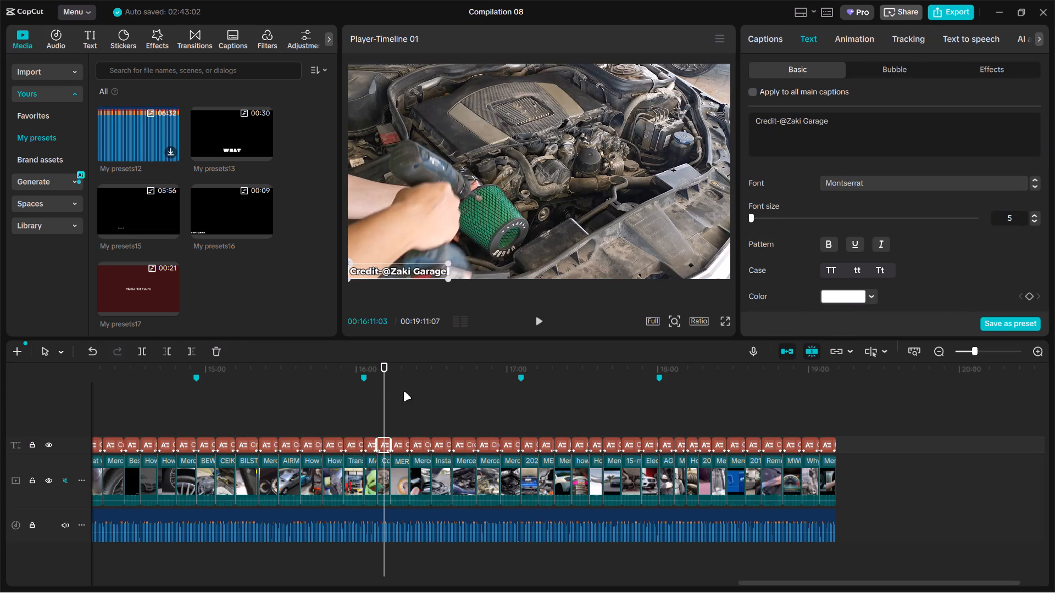
click(403, 391)
drag(388, 266, 370, 264)
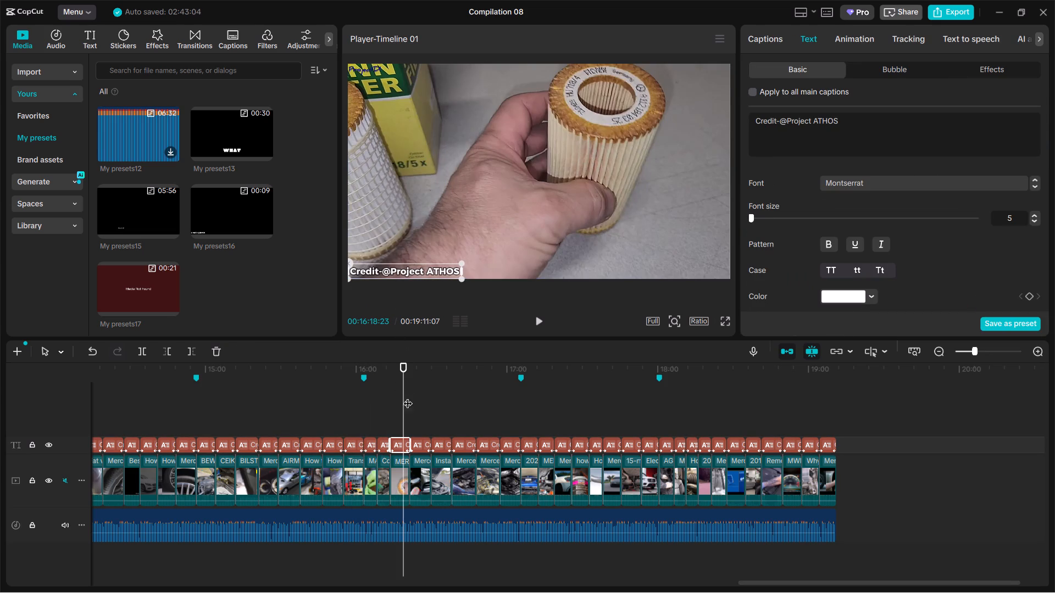
Align the MB CUSTOM HK caption at 00:16:25:09 and the source-credit caption at 00:16:35:11 to the frame's bottom-left corner.
click(420, 398)
drag(396, 276, 380, 273)
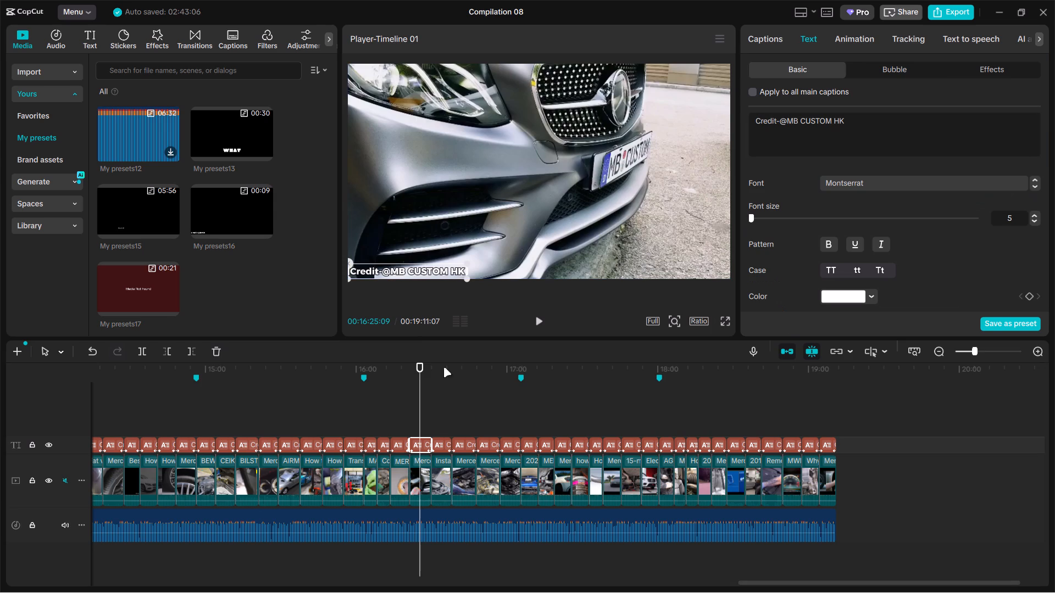
click(445, 390)
drag(407, 272, 398, 272)
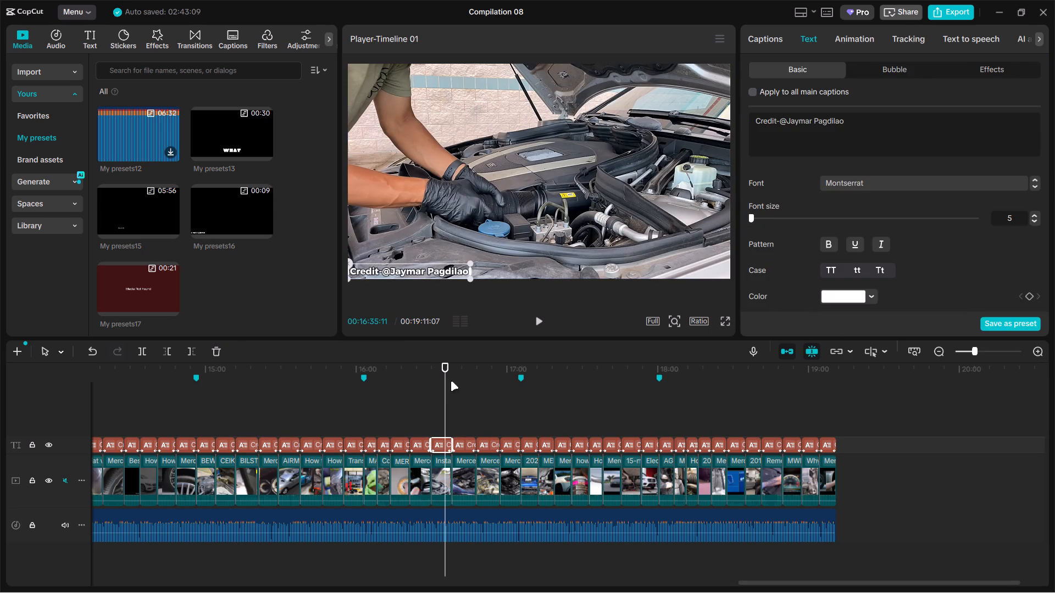
Align the Utmost Downforce Garage caption at 00:16:42:11 and the YOUCANIC caption at 00:16:54:25 to the frame's bottom-left corner.
click(462, 394)
drag(394, 271, 413, 271)
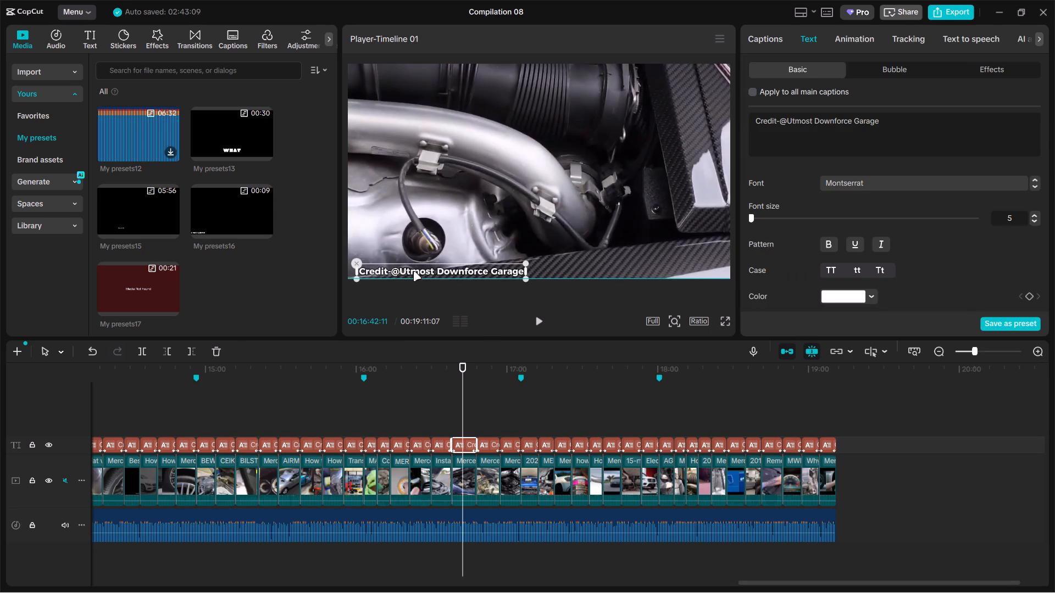
drag(413, 271, 406, 271)
click(494, 398)
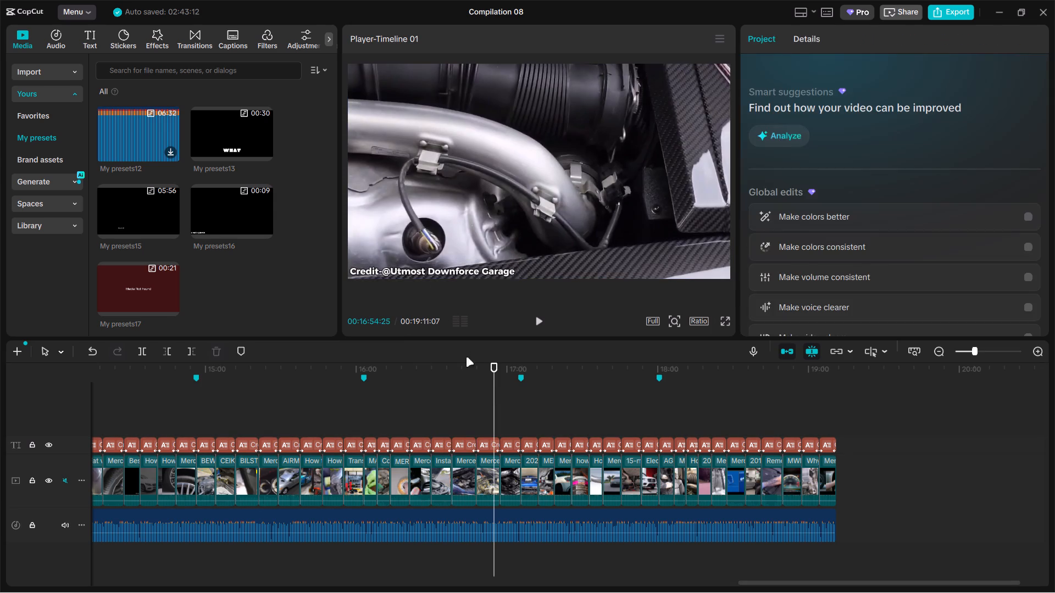
drag(411, 279, 389, 278)
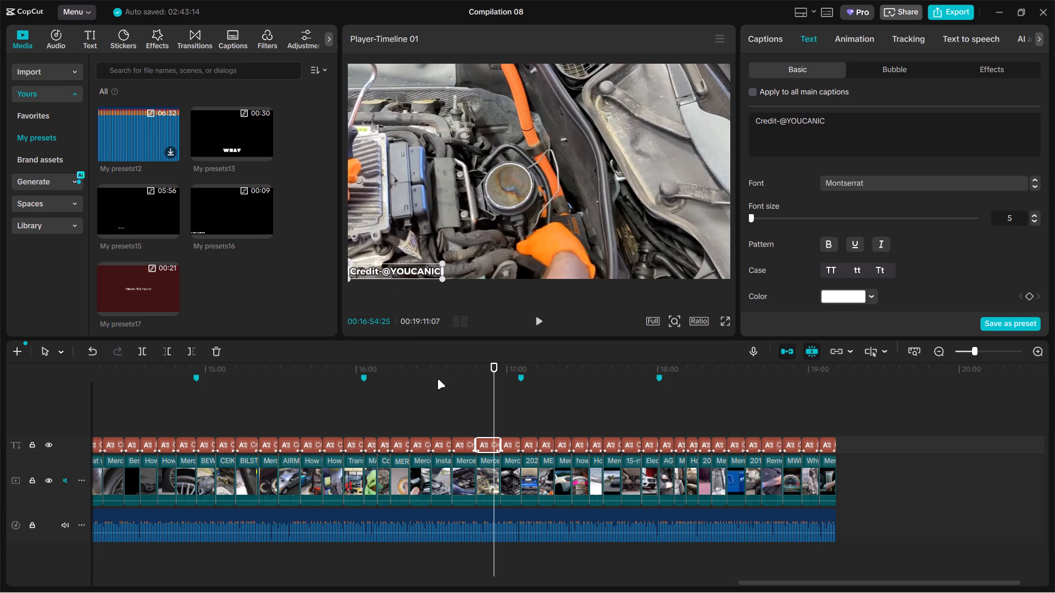
Align the Utmost Downforce Garage caption at 00:16:59:26 and the Exhaust Addicts caption at 00:17:09:28 to the frame's bottom-left corner.
drag(437, 379, 450, 423)
drag(475, 450, 494, 455)
click(429, 416)
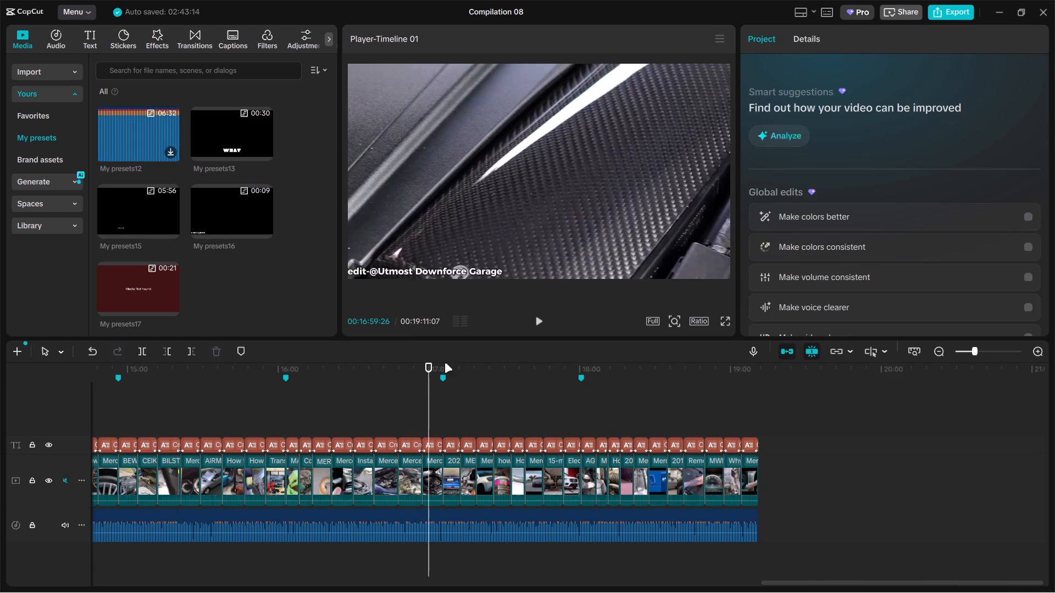
drag(401, 276, 415, 278)
click(454, 407)
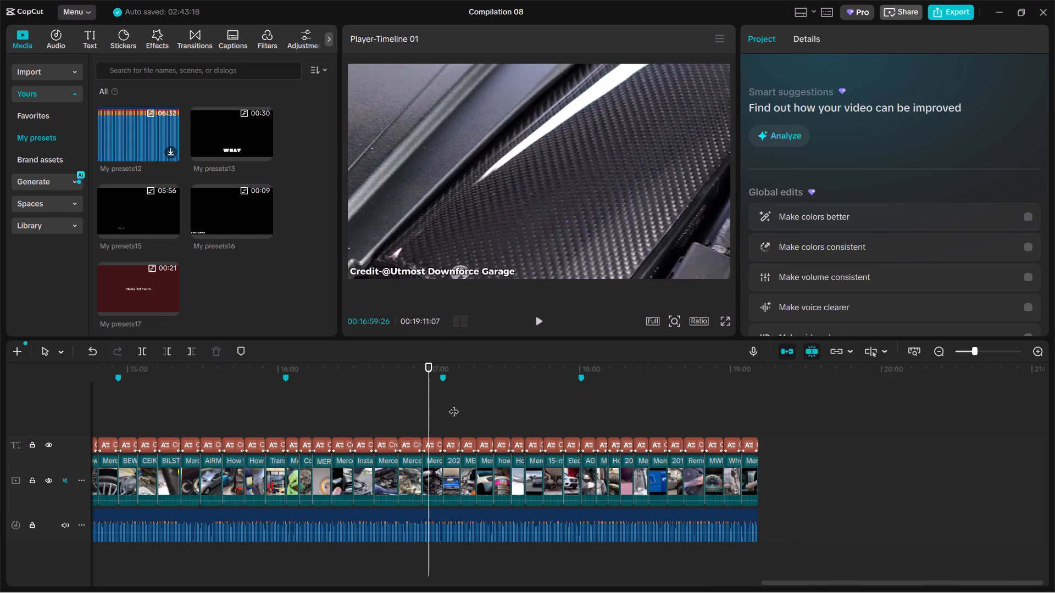
drag(406, 271, 396, 270)
Align the Mallory Performance caption at 00:17:16:14 and the FiExhaust caption at 00:17:22:05 to the frame's bottom-left corner.
click(470, 407)
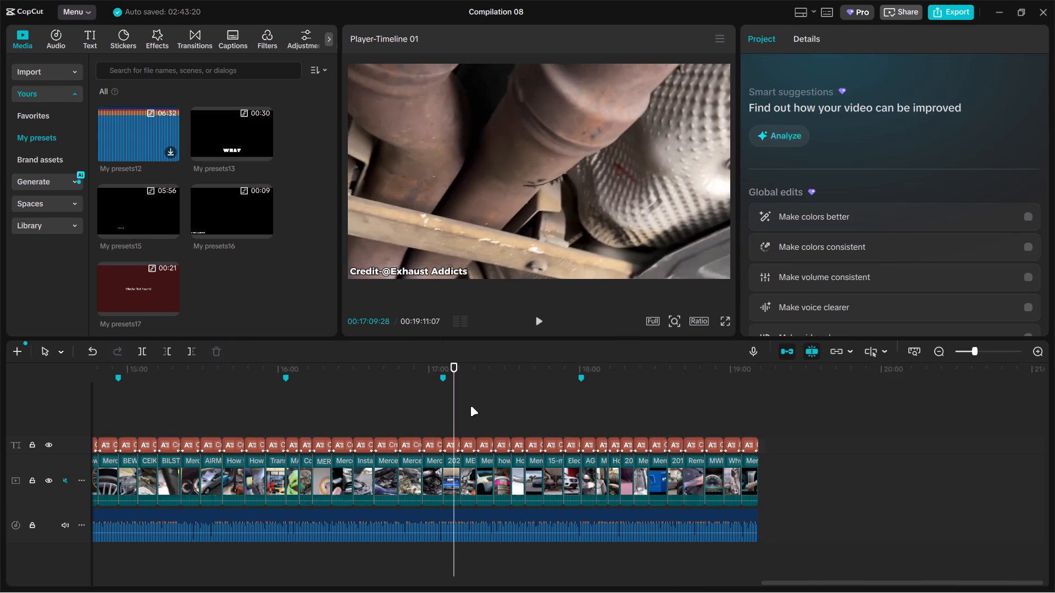
click(418, 277)
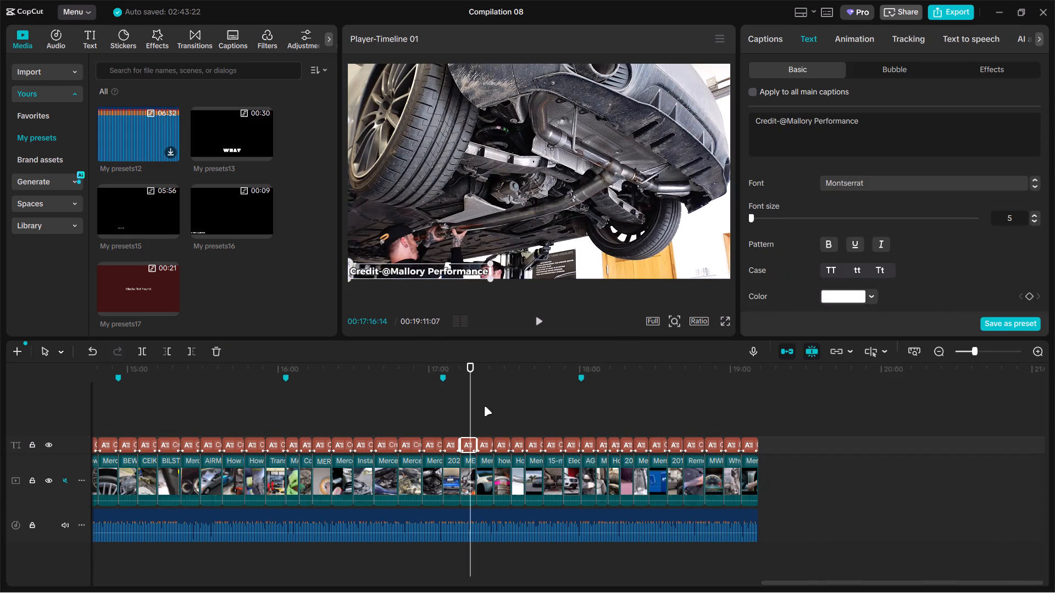
click(484, 406)
drag(409, 274, 384, 275)
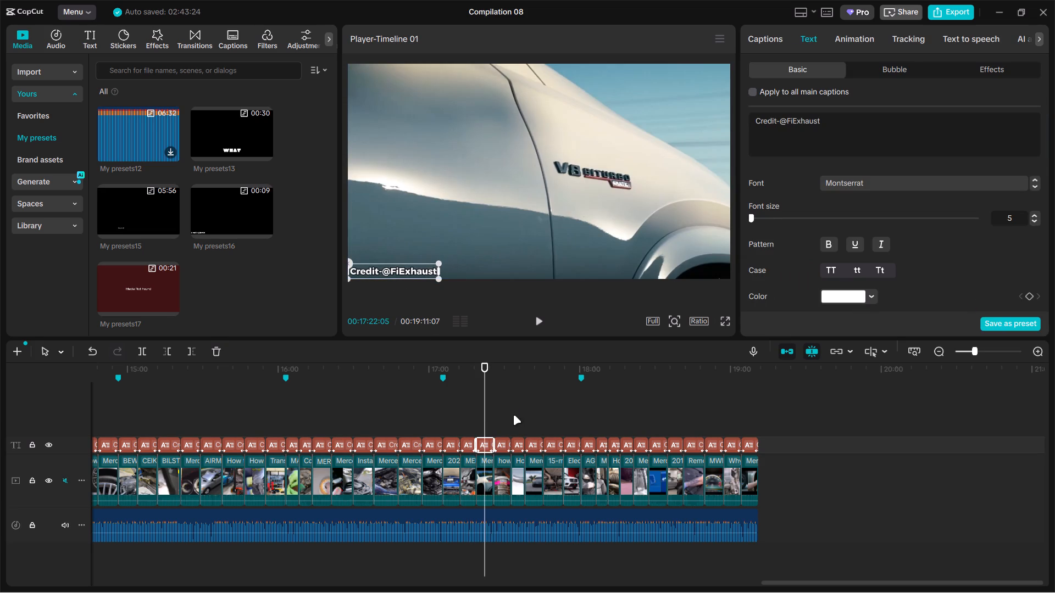
Align the Auto zone caption at 00:17:30:08 and the BM Catalysts caption at 00:17:35:02 to the frame's bottom-left corner.
click(506, 417)
drag(397, 272, 371, 270)
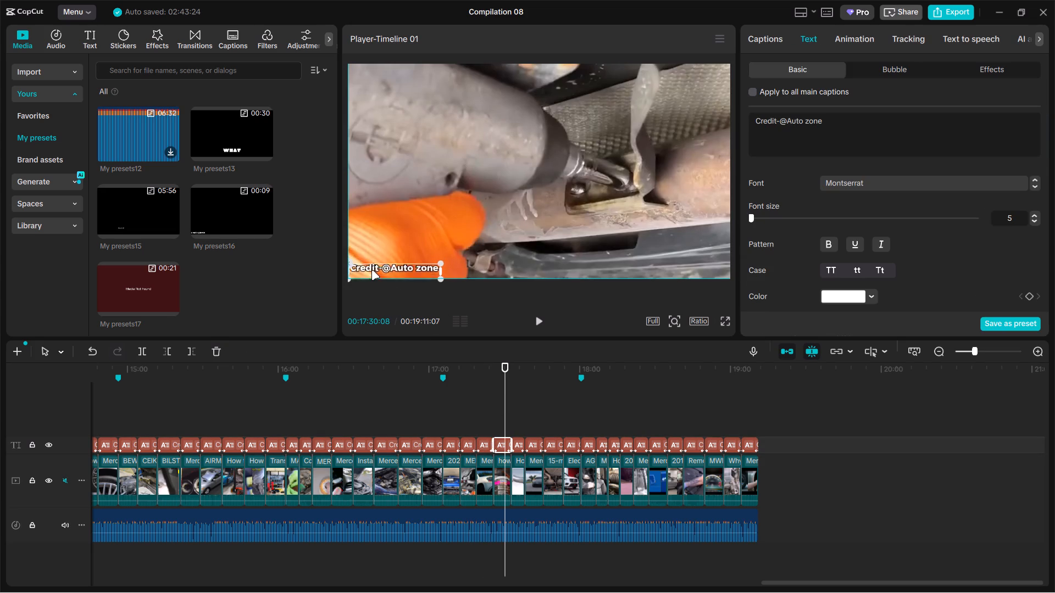
drag(371, 270, 369, 272)
click(517, 402)
drag(402, 272, 393, 268)
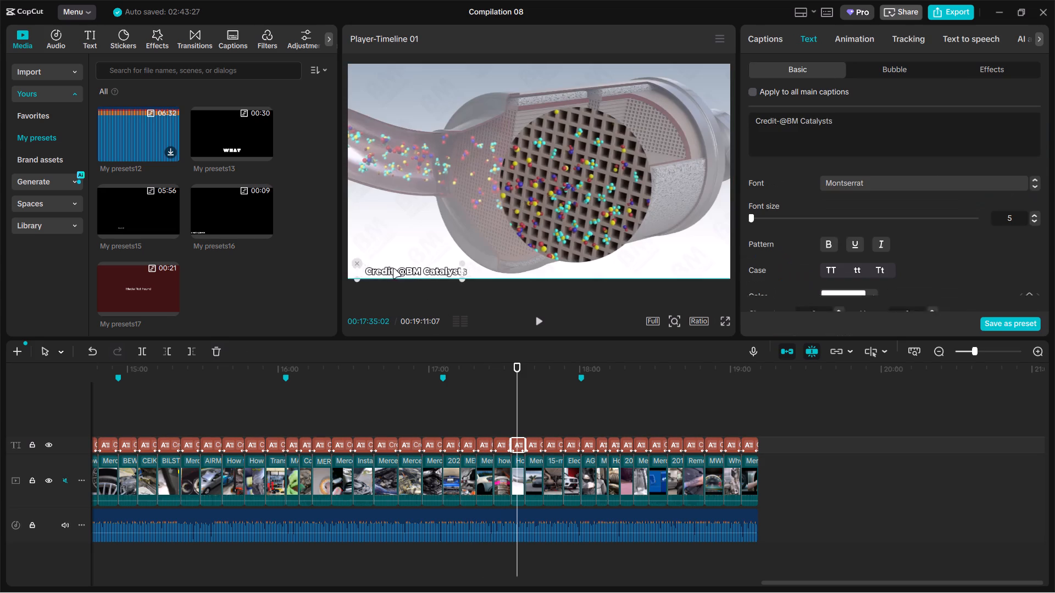
drag(393, 268, 380, 268)
Align the H.DRIVE Racing caption at 00:17:40:10 and the Durian Garage caption at 00:17:48:06 to the frame's bottom-left corner.
click(530, 417)
drag(398, 267, 397, 267)
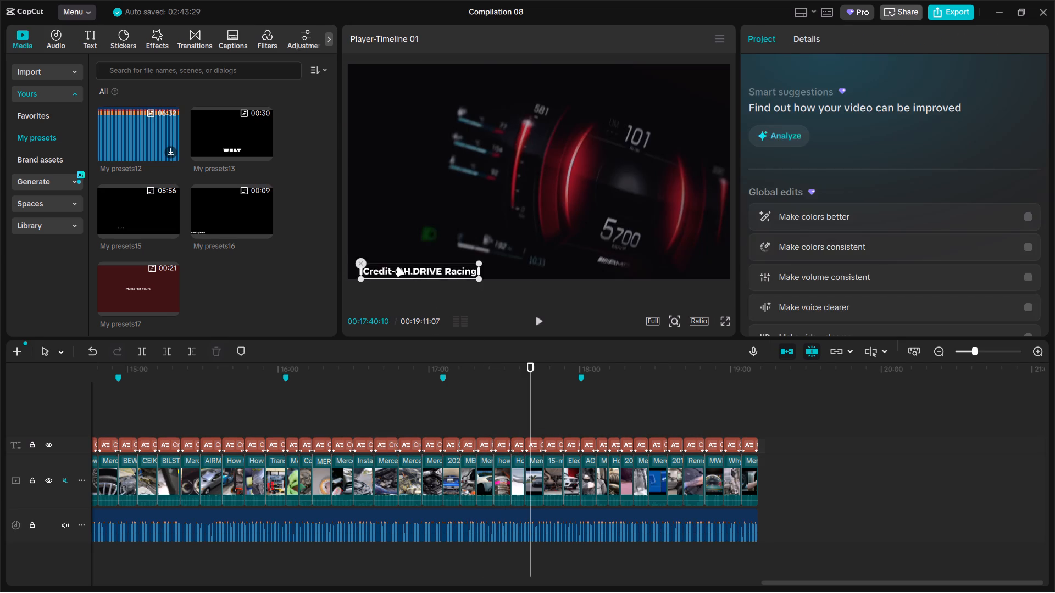
drag(397, 267, 386, 266)
click(551, 413)
drag(411, 278, 408, 277)
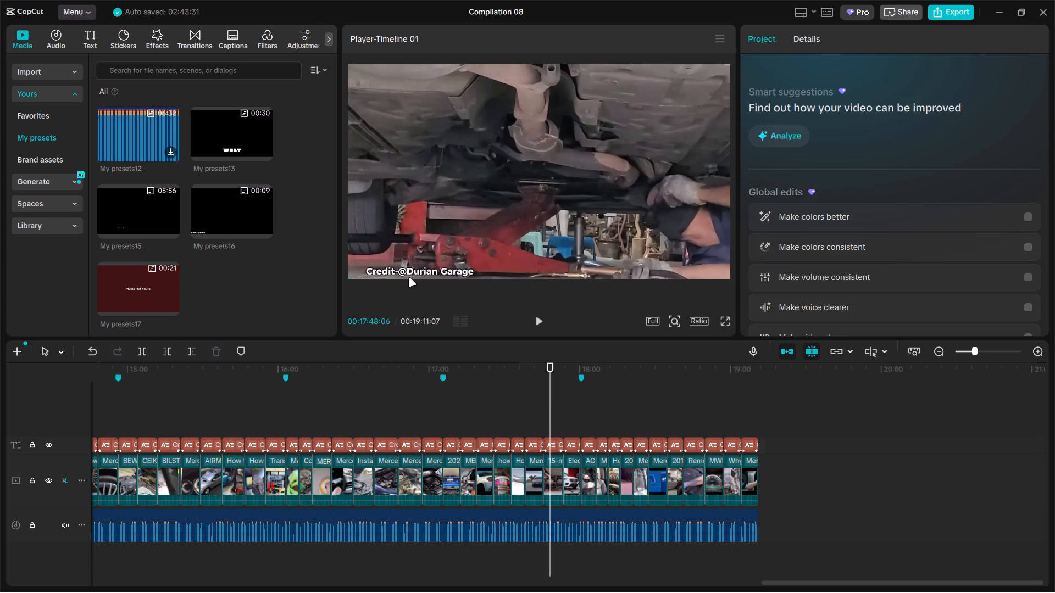
drag(408, 277, 393, 275)
Align the Thor Tuning caption at 00:17:57:18 and the source-credit caption at 00:18:02:19 to the frame's bottom-left corner.
click(574, 411)
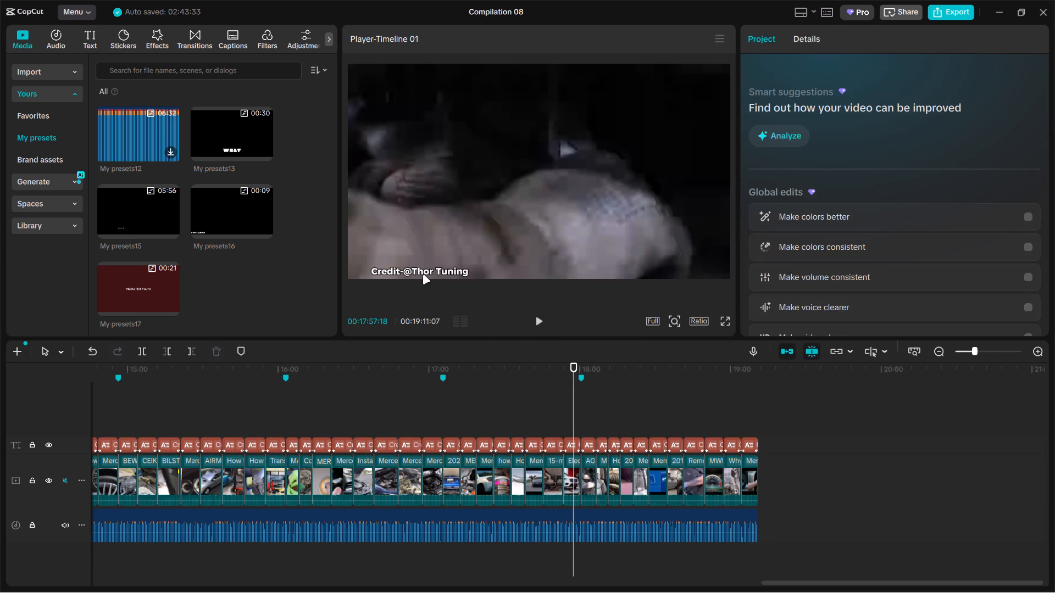
drag(422, 275, 399, 273)
drag(496, 440, 490, 445)
drag(548, 461, 571, 461)
click(586, 416)
drag(418, 273, 413, 272)
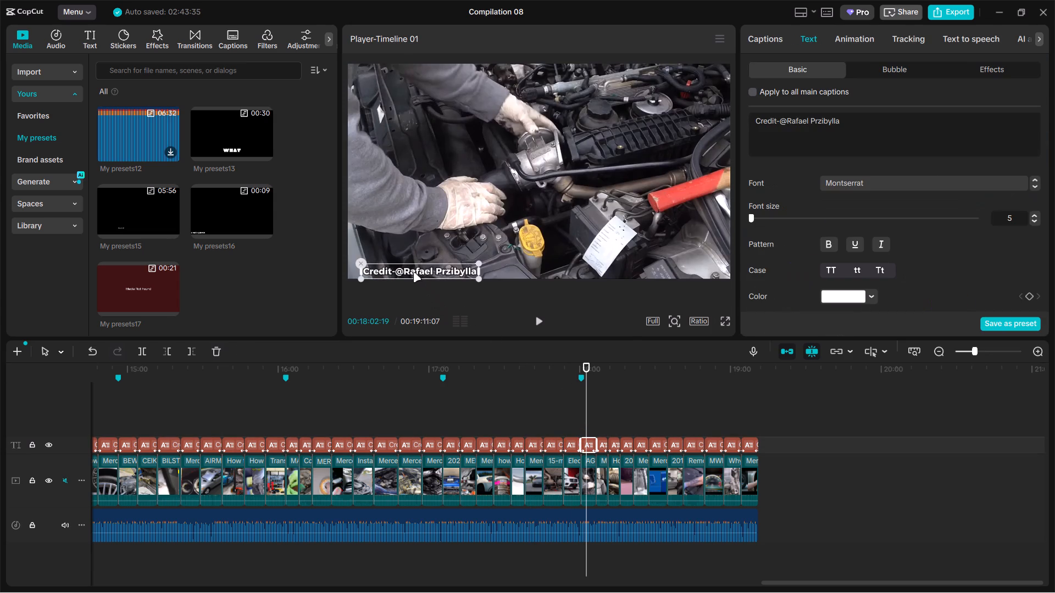
drag(413, 272, 403, 272)
Align the Country Wholesale Group caption at 00:18:09:06 and the How to Automotive caption at 00:18:13:23 to the frame's bottom-left corner.
click(603, 413)
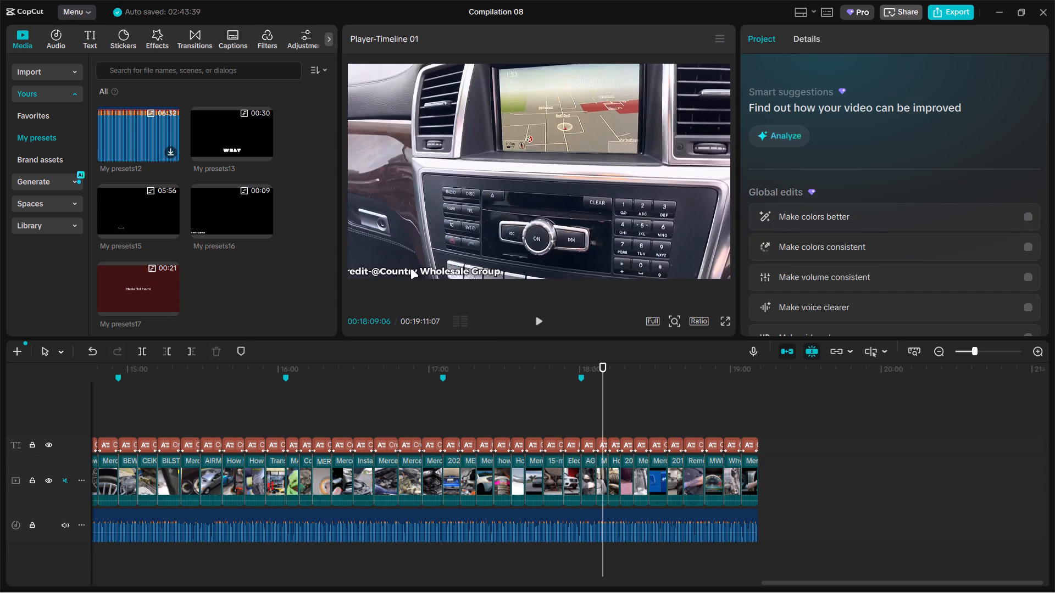
drag(410, 269, 420, 269)
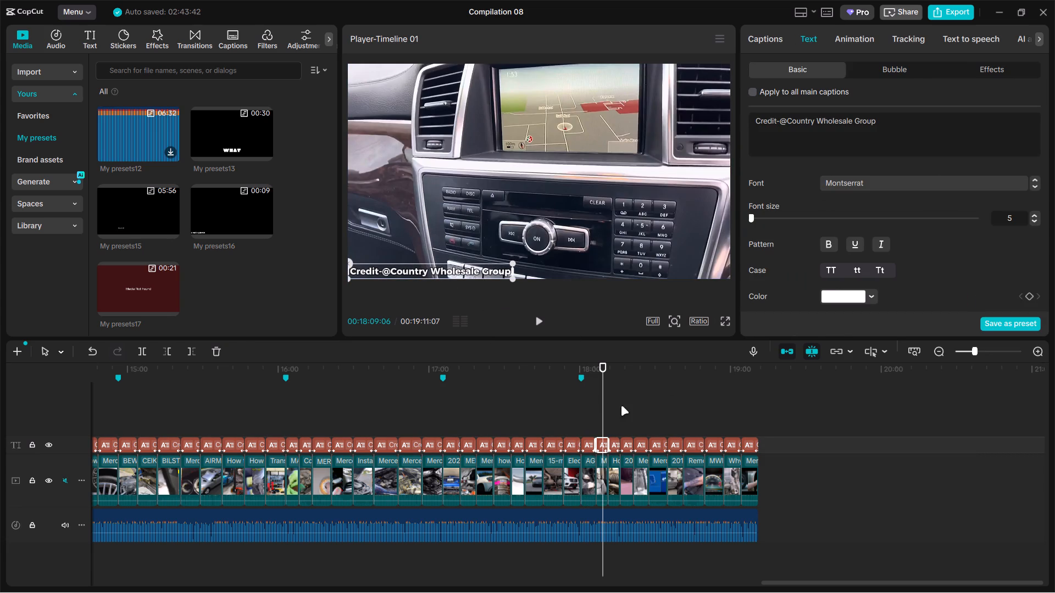
click(620, 406)
drag(620, 406, 615, 408)
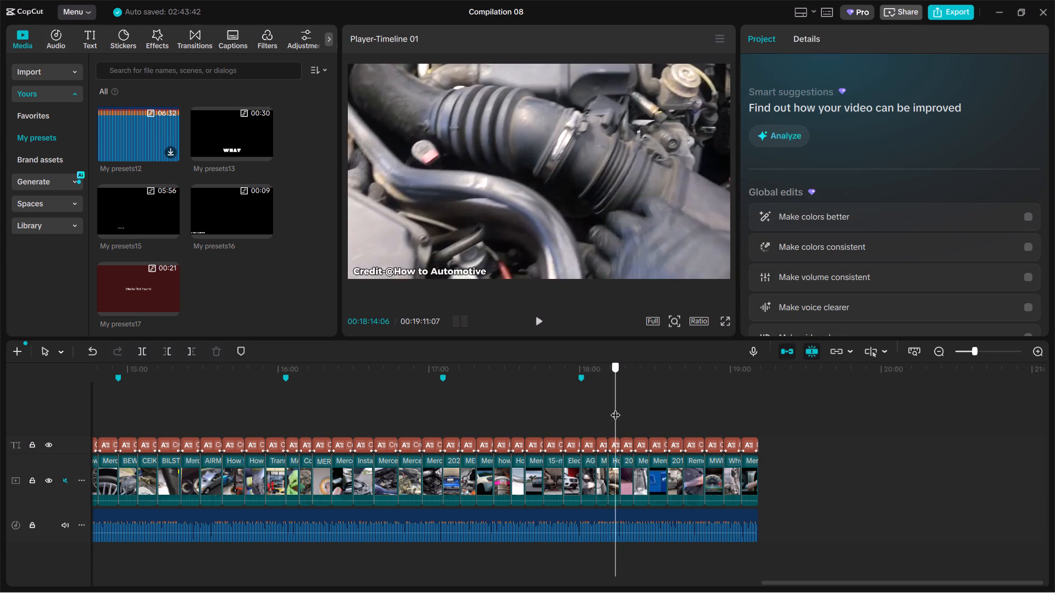
drag(615, 408, 614, 408)
drag(404, 276, 397, 275)
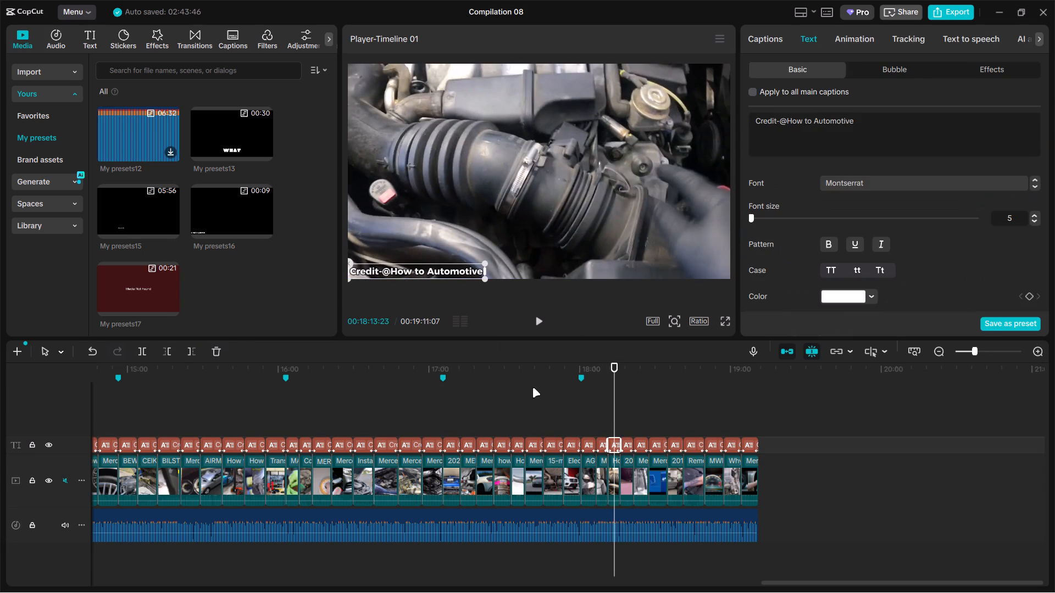
Align the two-line Motorcars of the Main Line caption at 00:18:18:24 to the frame's bottom-left corner.
click(627, 406)
drag(431, 271, 499, 268)
ctrl+scroll(715, 430, up, 17)
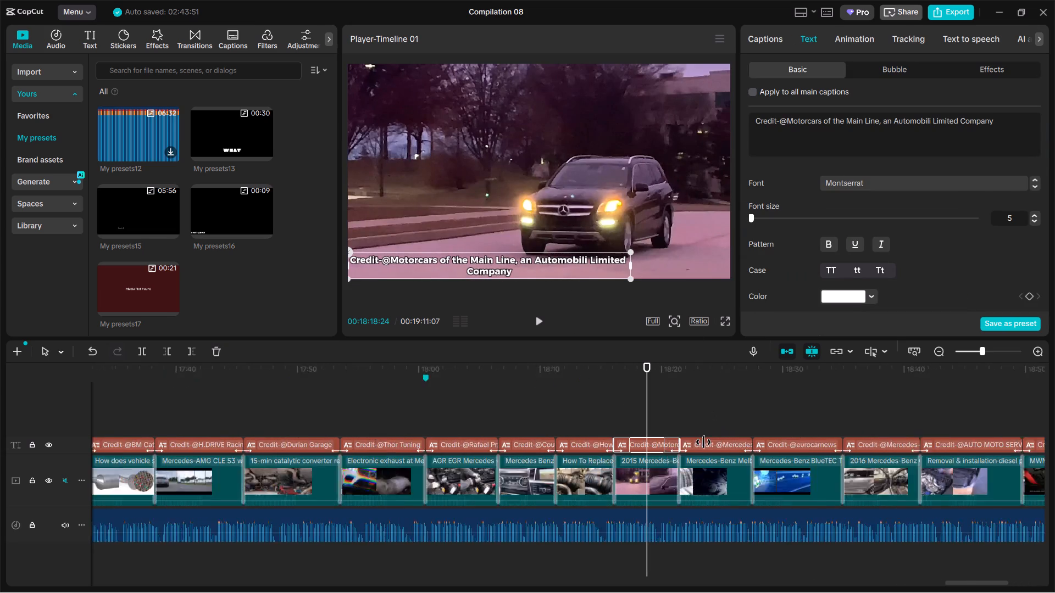
Widen the Motorcars of the Main Line caption box to fit its text on one line and align it to the frame's bottom-left corner.
ctrl+scroll(703, 442, up, 17)
ctrl+scroll(703, 442, up, 4)
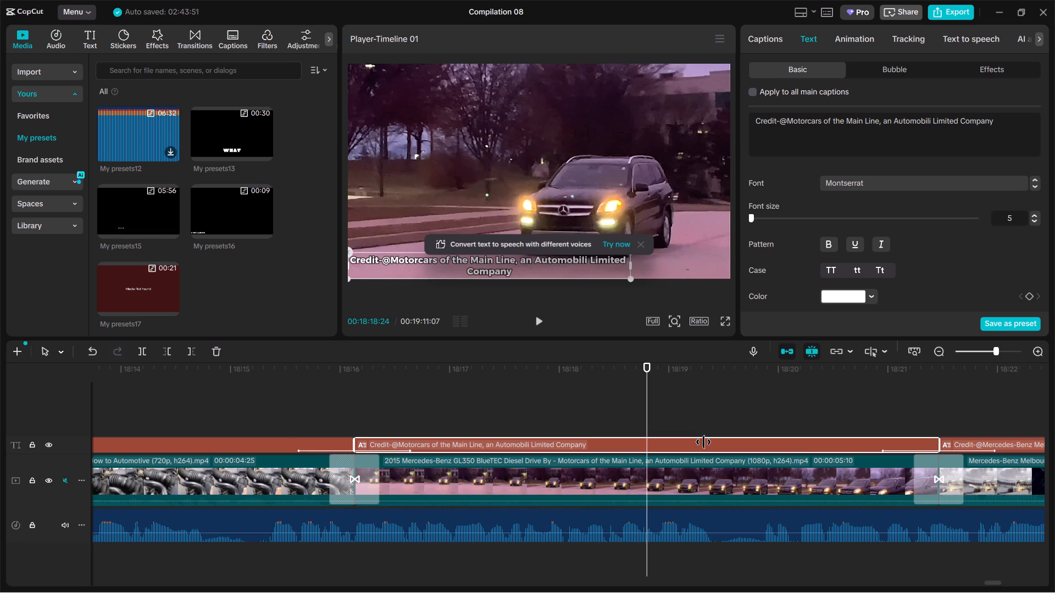
ctrl+scroll(703, 442, down, 18)
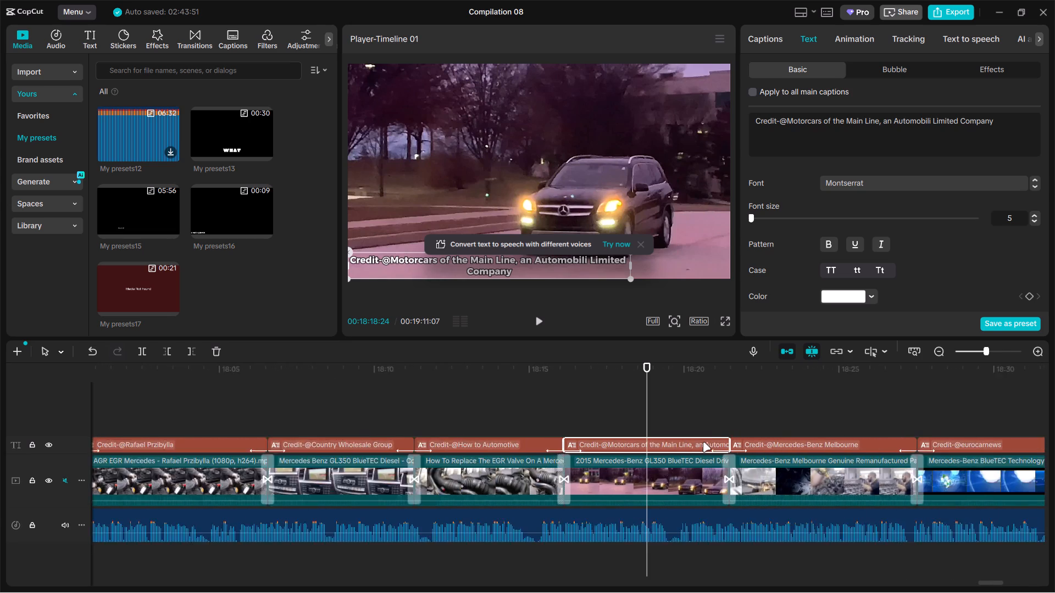
ctrl+scroll(703, 442, down, 8)
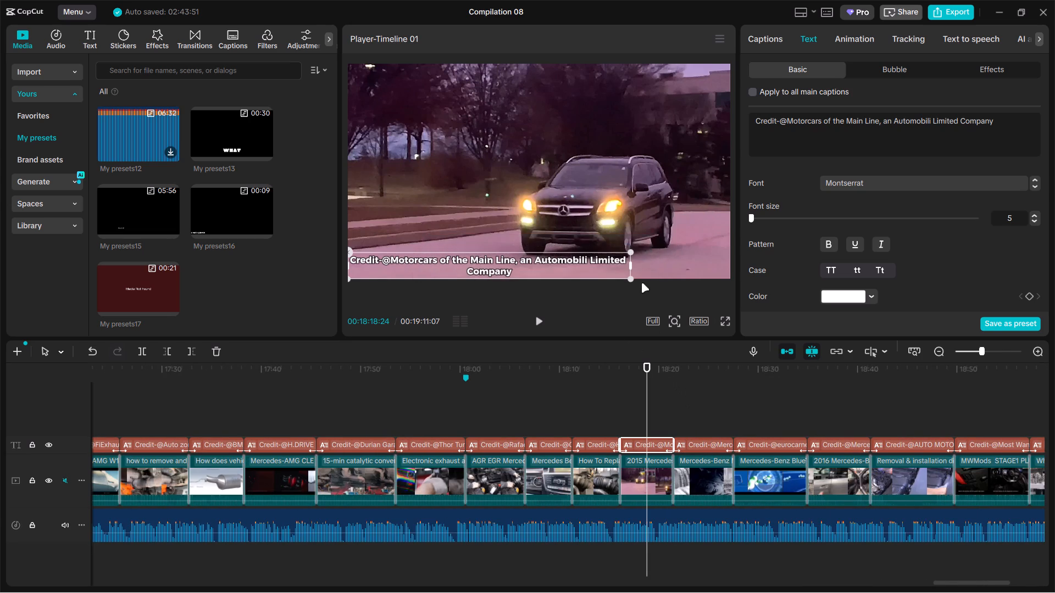
drag(630, 265, 644, 260)
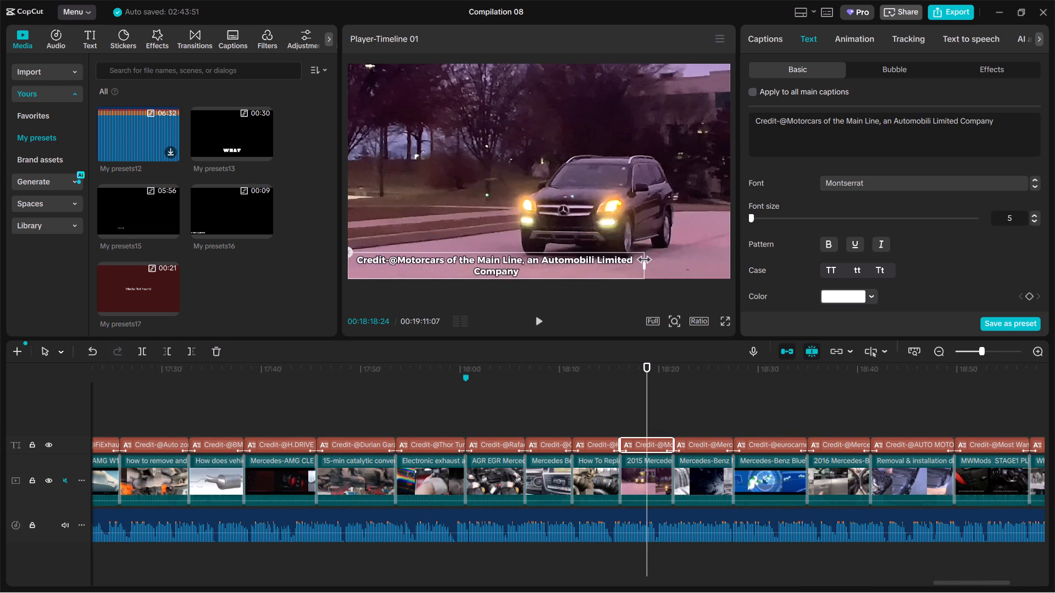
drag(644, 260, 693, 258)
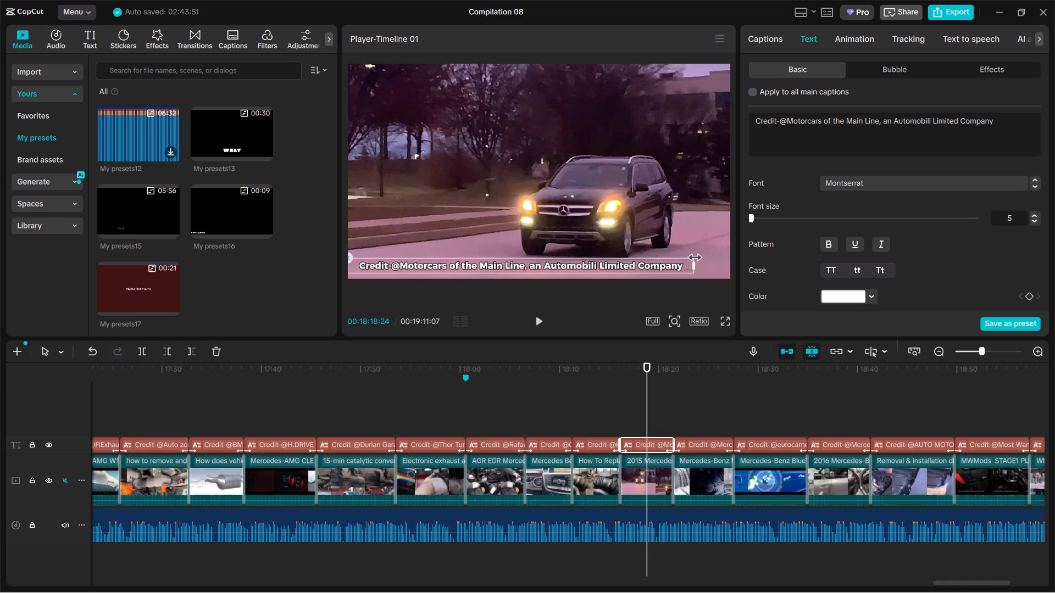
drag(693, 258, 680, 256)
click(562, 261)
drag(558, 265, 568, 262)
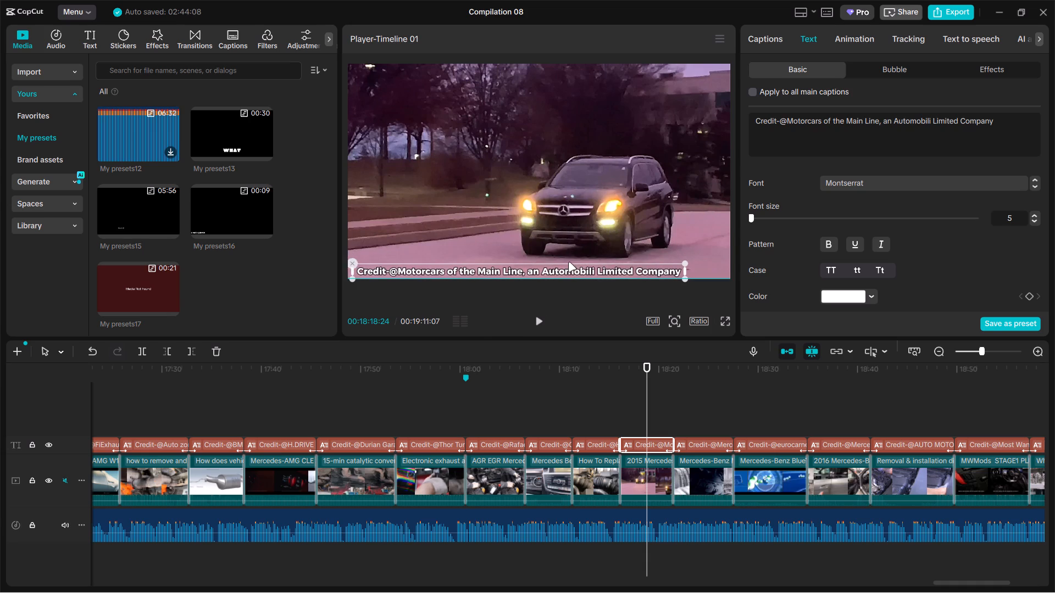
drag(568, 262, 563, 262)
click(584, 396)
drag(584, 396, 596, 396)
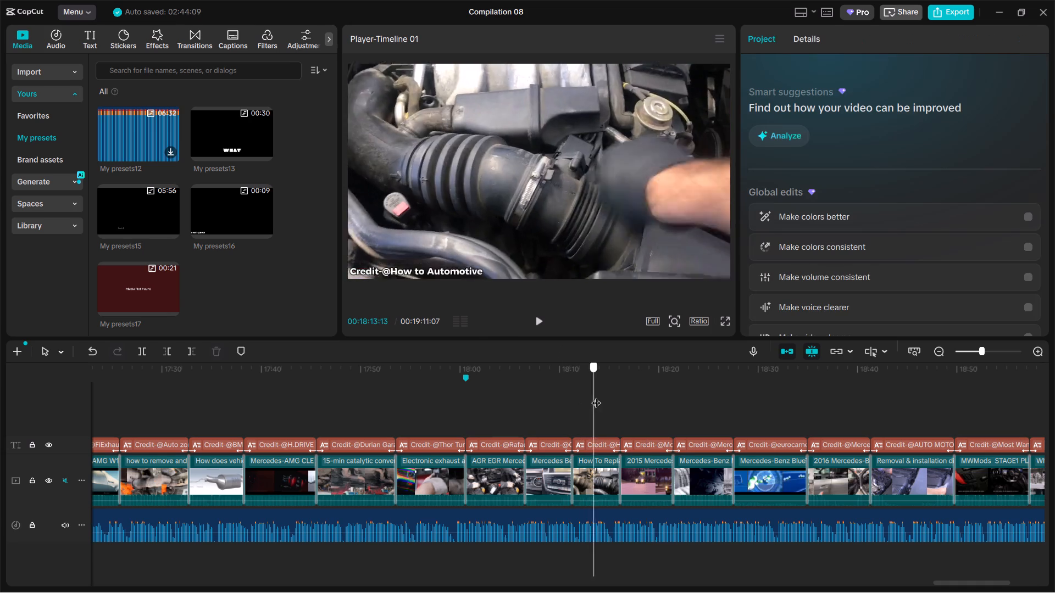
drag(596, 396, 656, 394)
drag(642, 404, 630, 410)
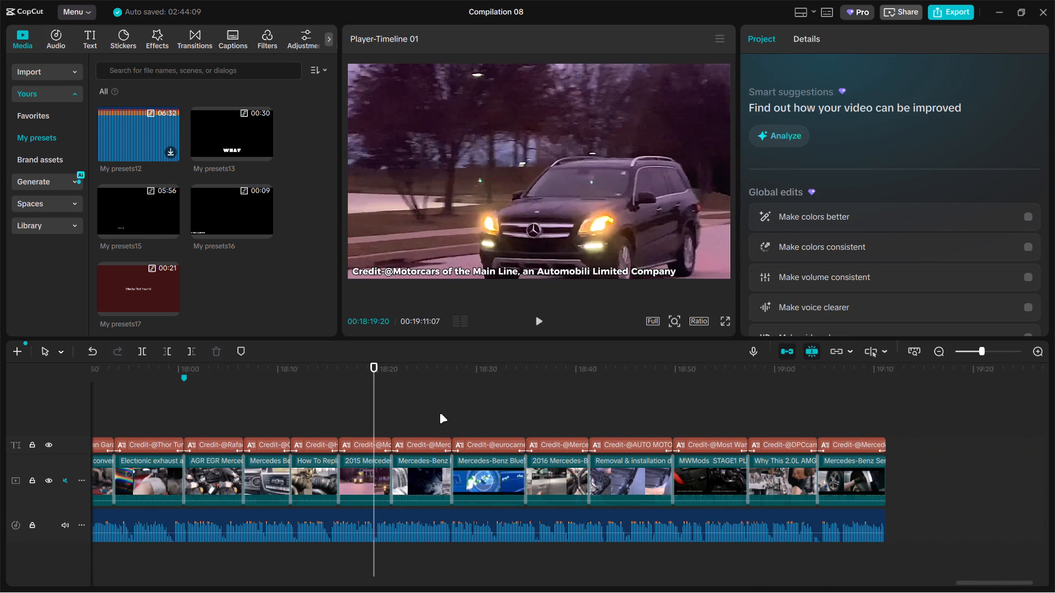
Align the Mercedes-Benz Melbourne and eurocarnews source-credit captions to the frame's bottom-left corner.
click(424, 413)
drag(421, 275, 434, 273)
click(484, 402)
drag(411, 277, 388, 276)
Align the Mercedes-Benz London caption at 00:18:37:15 and the AUTO MOTO SERVICE caption at 00:18:43:19 to the frame's bottom-left corner.
click(551, 413)
drag(393, 268, 408, 264)
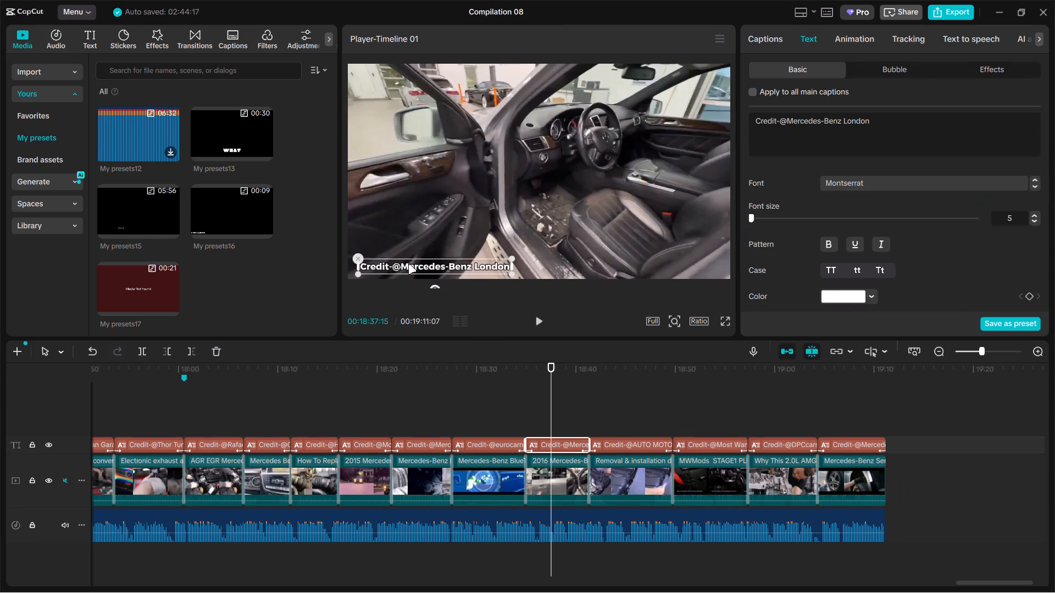
drag(408, 264, 401, 267)
click(612, 406)
click(410, 273)
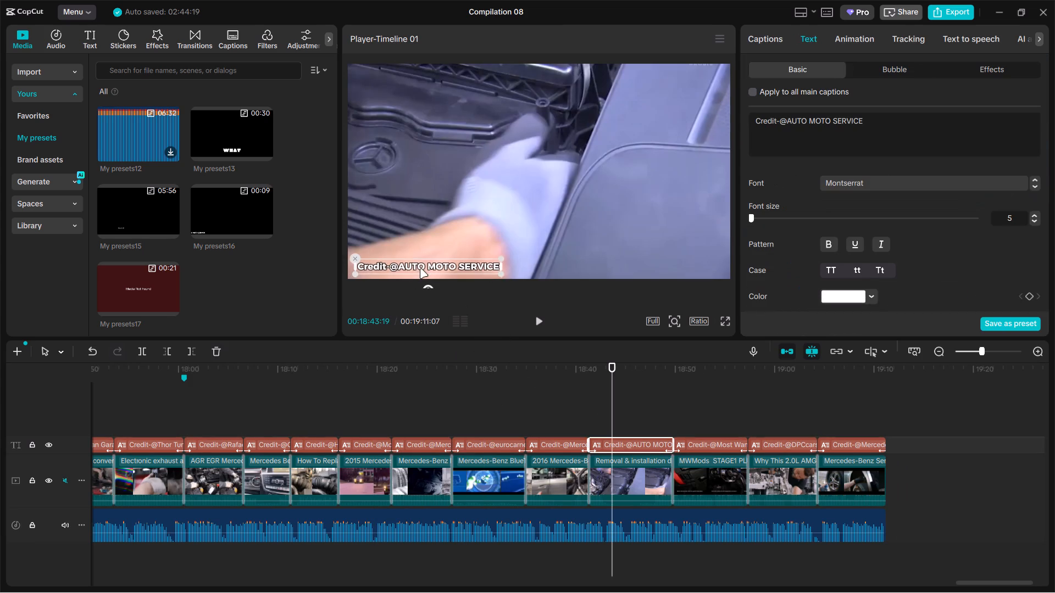
Align the Most Wanted Mods caption at 00:18:52:25 and the DPCcars caption at 00:18:59:24 to the frame's bottom-left corner.
click(703, 406)
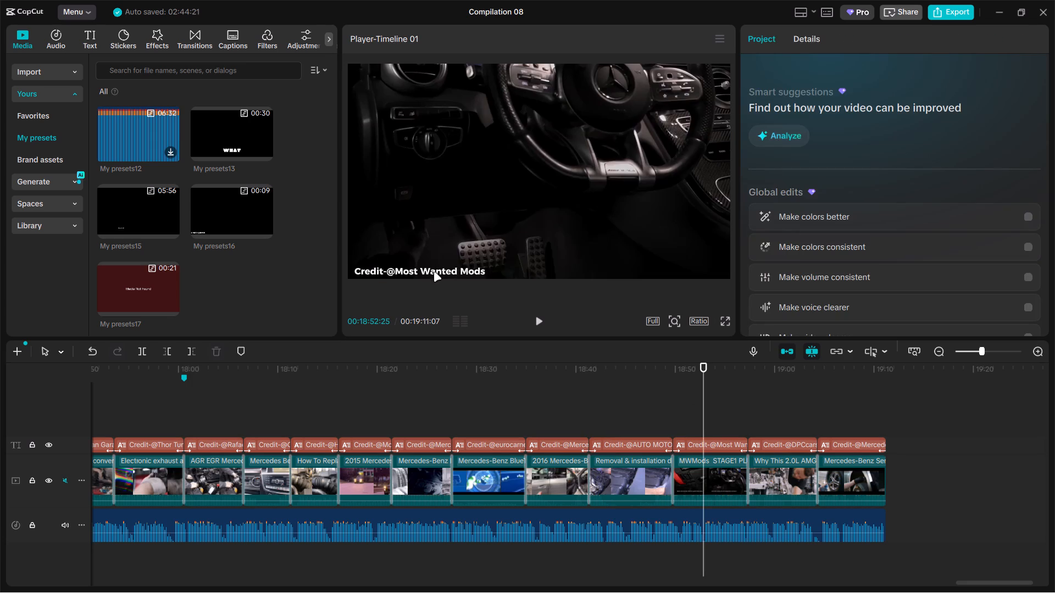
drag(434, 272, 426, 274)
click(773, 418)
drag(407, 271, 377, 271)
drag(408, 268, 377, 266)
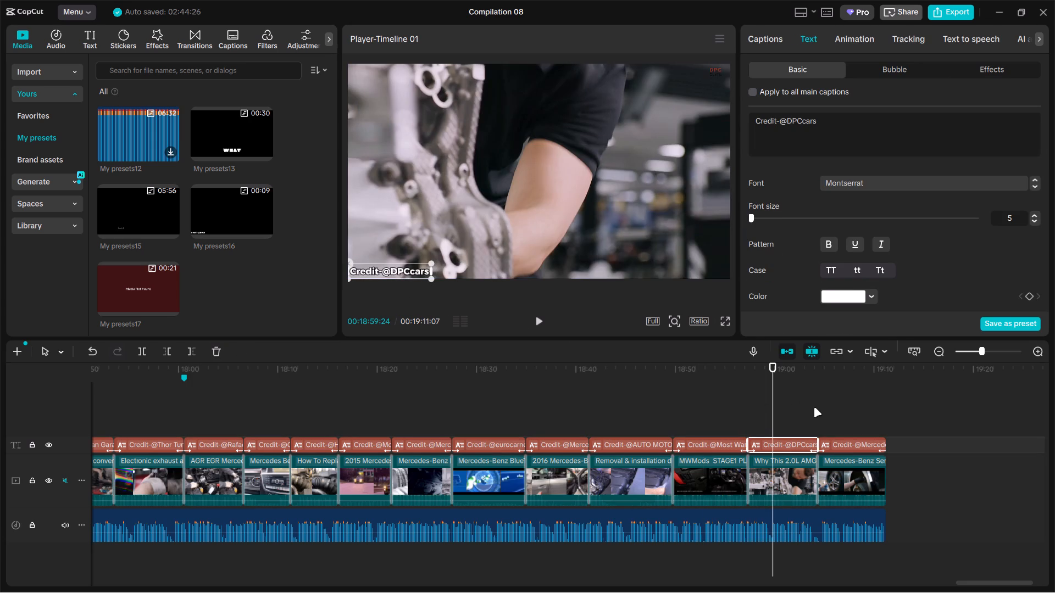
Align the final Mercedes-Benz USA caption at 00:19:05:10 to the frame's bottom-left corner.
click(831, 411)
drag(415, 269, 408, 267)
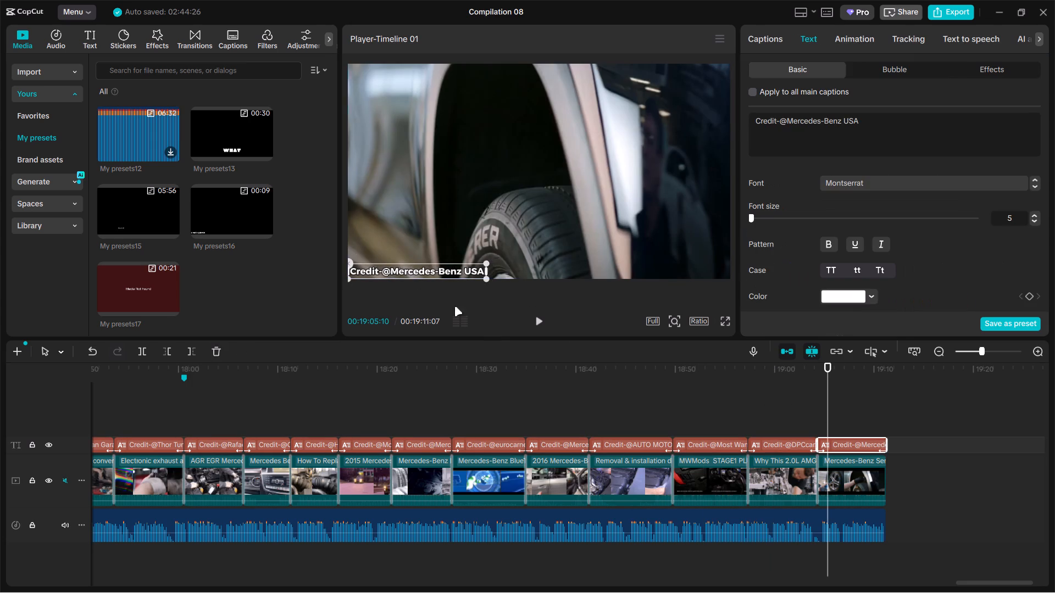
Review the compilation from its start to about 00:03:54, checking the source-credit captions and the clips' framing.
ctrl+scroll(540, 402, down, 20)
ctrl+scroll(540, 402, down, 10)
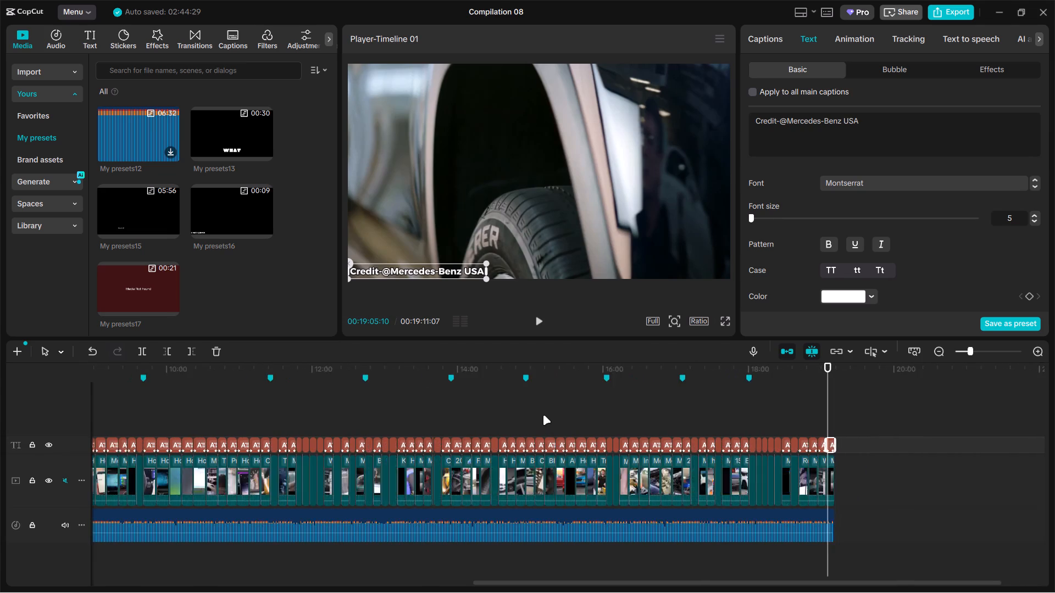
click(360, 424)
drag(358, 424, 66, 424)
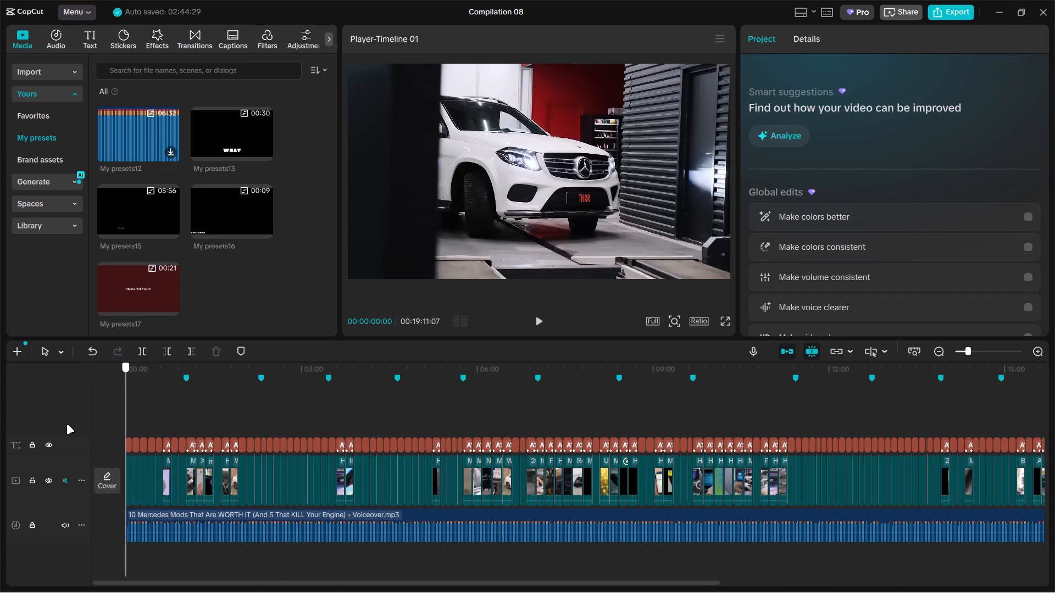
drag(66, 424, 71, 424)
ctrl+scroll(199, 431, up, 11)
drag(126, 421, 151, 416)
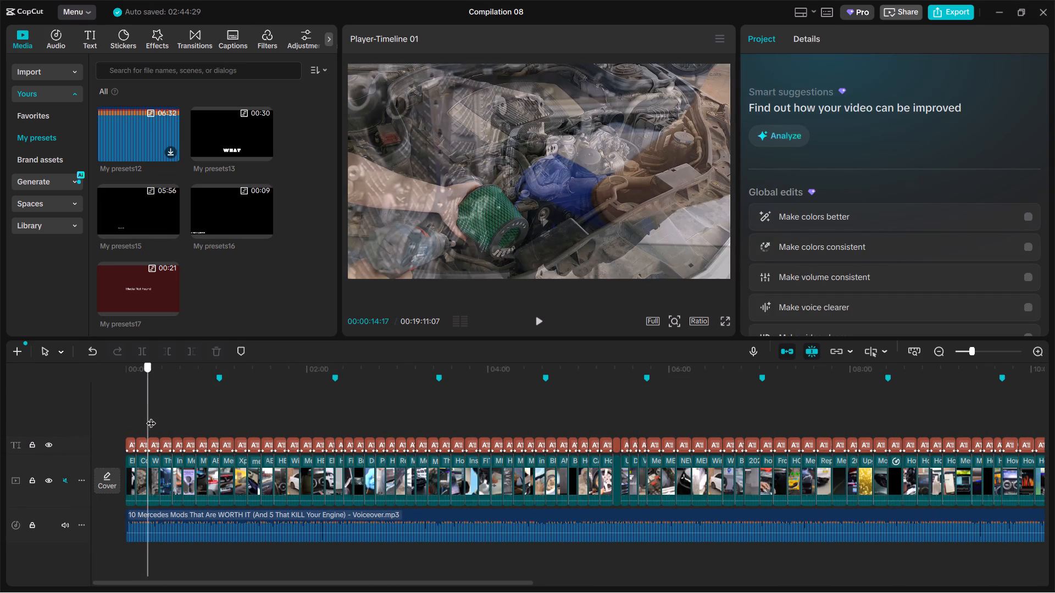
drag(151, 416, 186, 412)
ctrl+scroll(193, 423, up, 5)
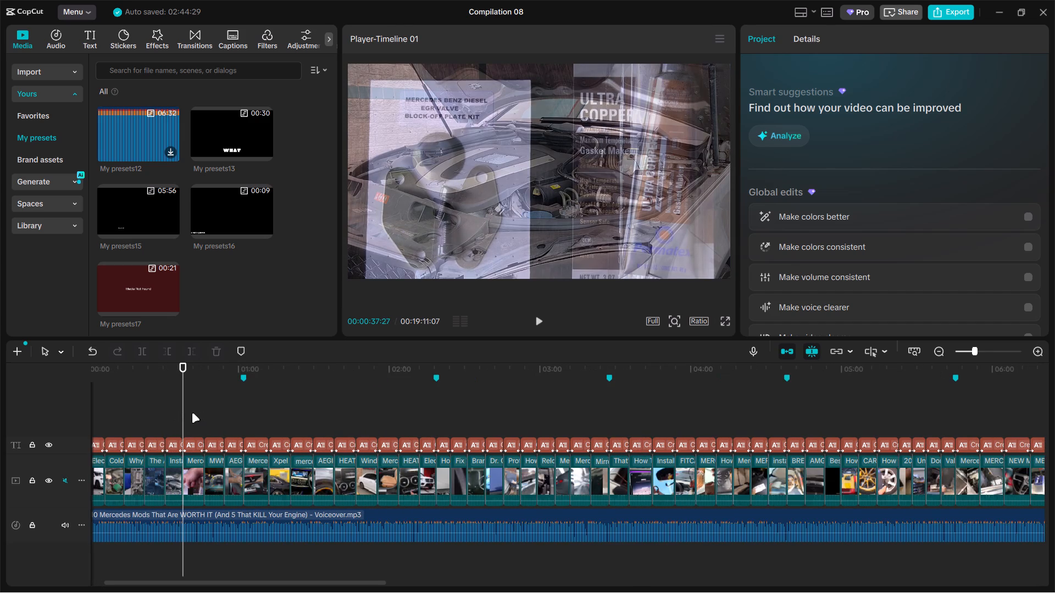
drag(184, 417, 208, 417)
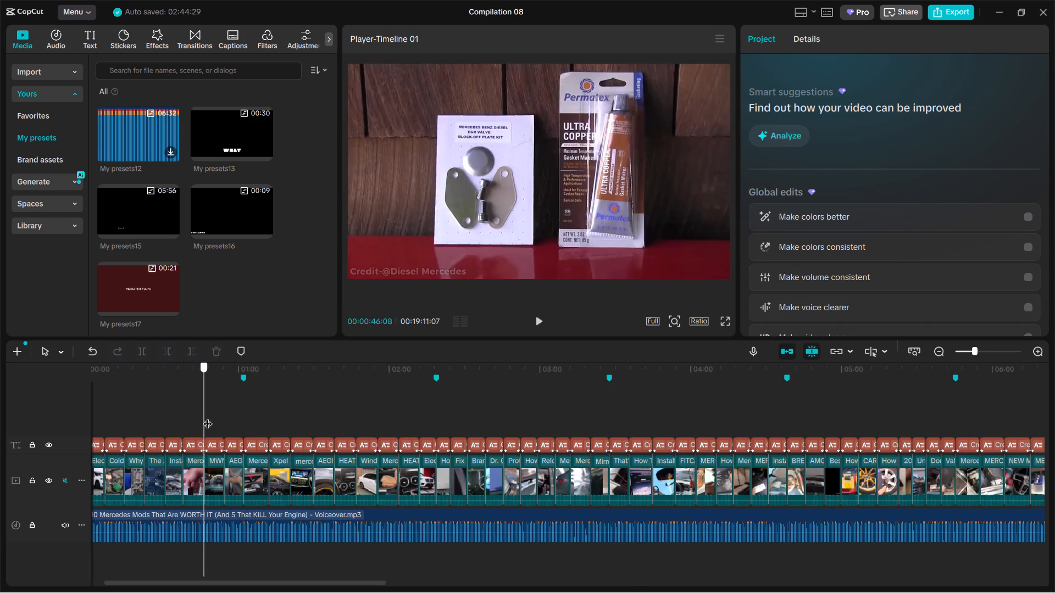
drag(208, 417, 271, 417)
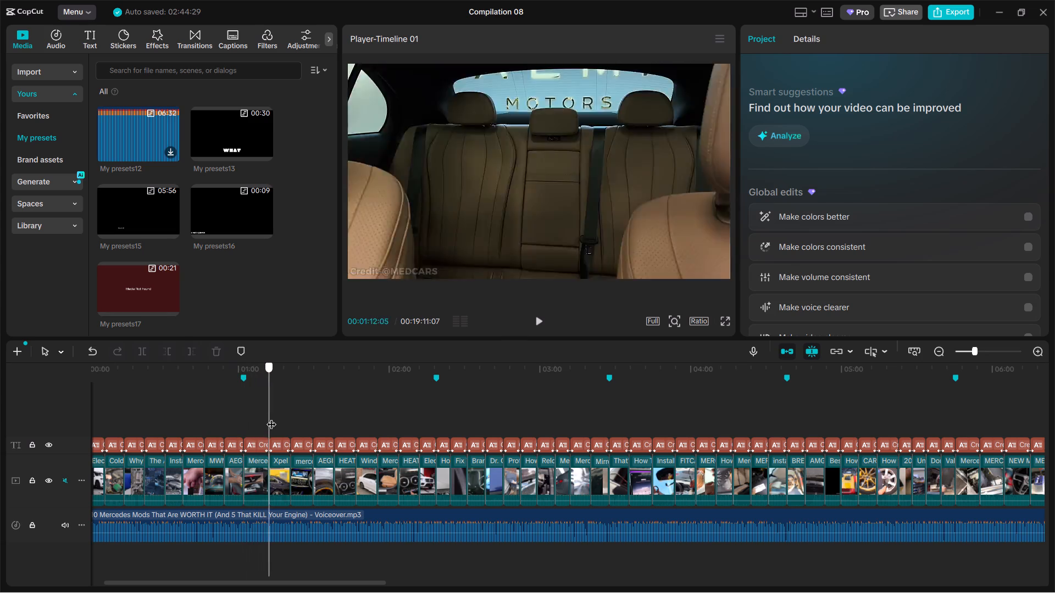
drag(271, 417, 370, 417)
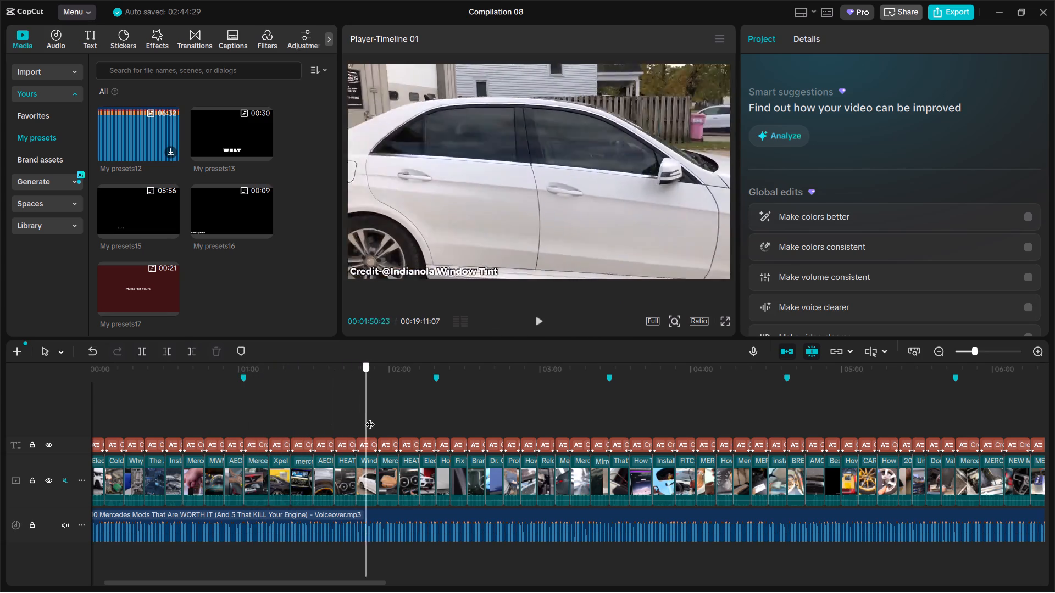
drag(370, 417, 475, 416)
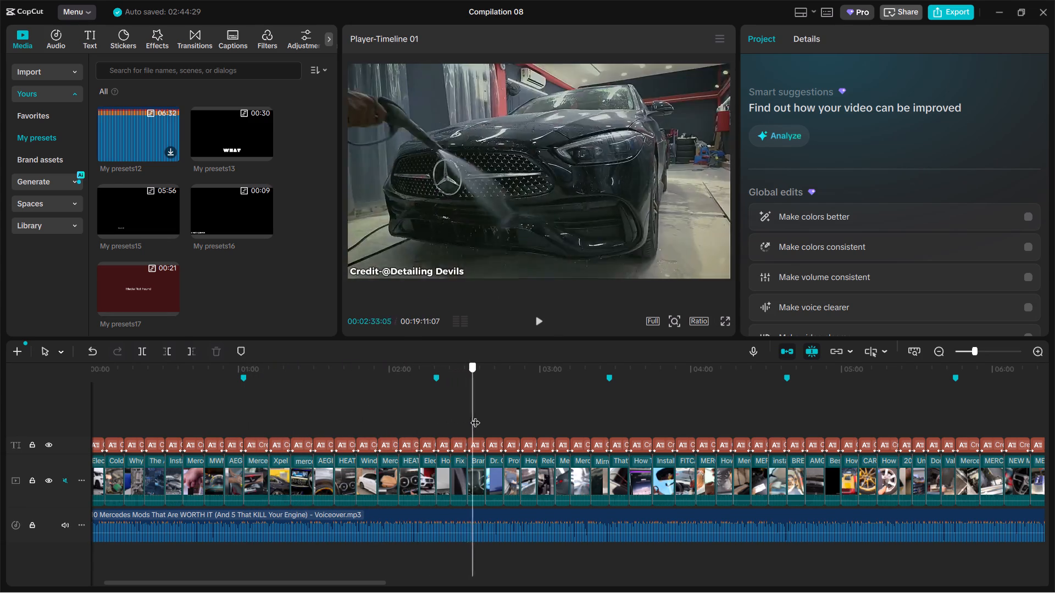
drag(475, 416, 571, 416)
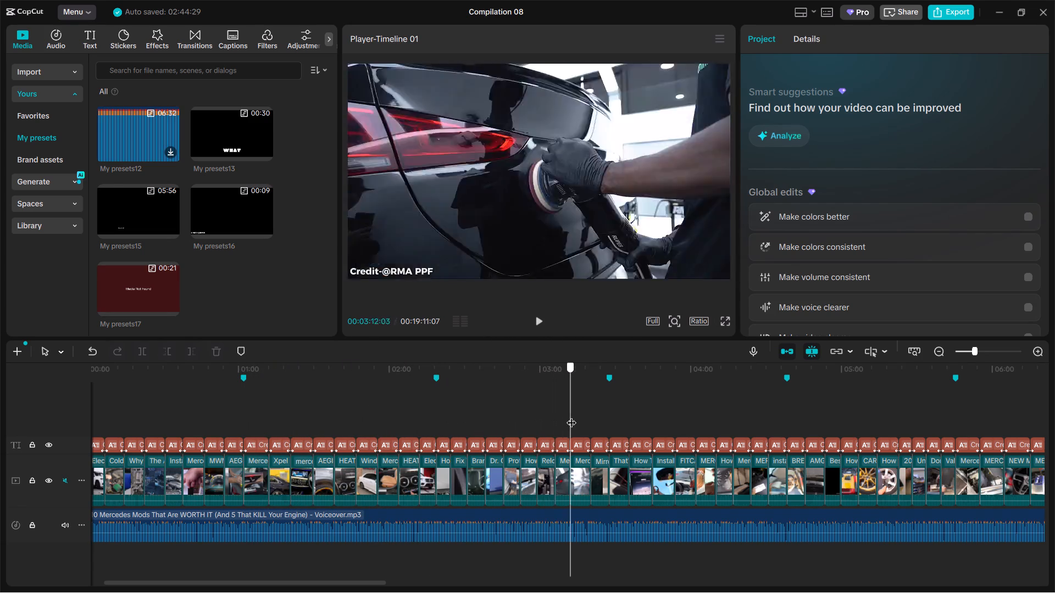
drag(571, 416, 681, 417)
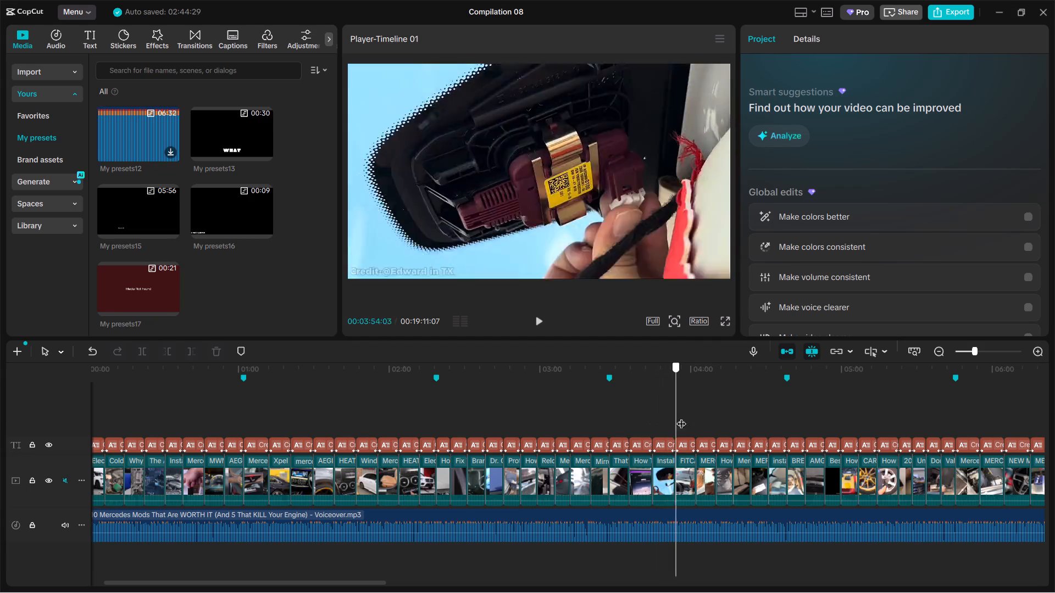
Scale the video clip starting at about 00:04:10:06 to 115%.
drag(681, 417, 732, 417)
drag(723, 417, 718, 417)
click(574, 238)
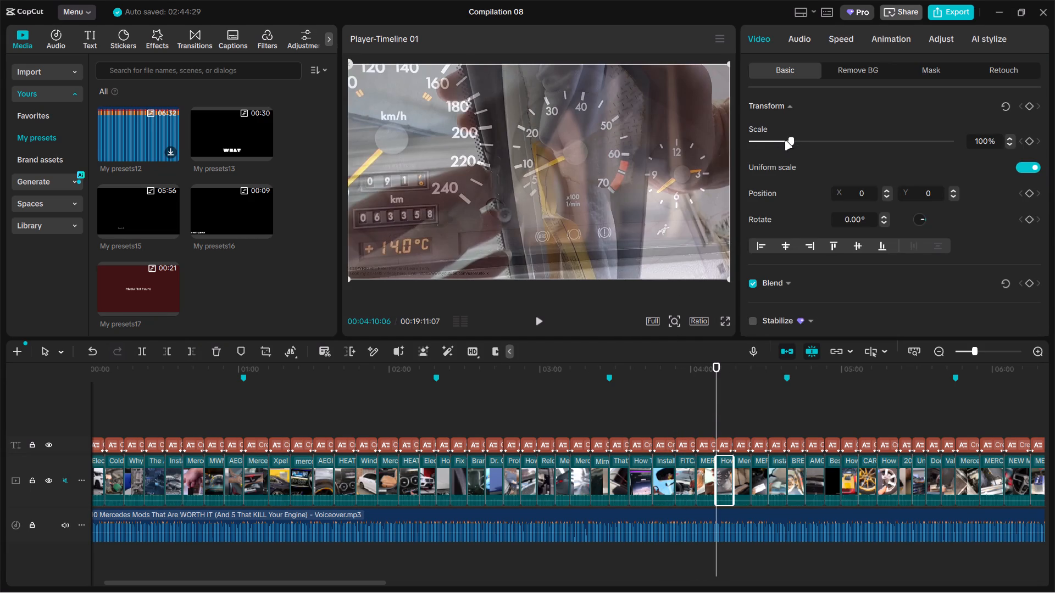
drag(793, 141, 799, 141)
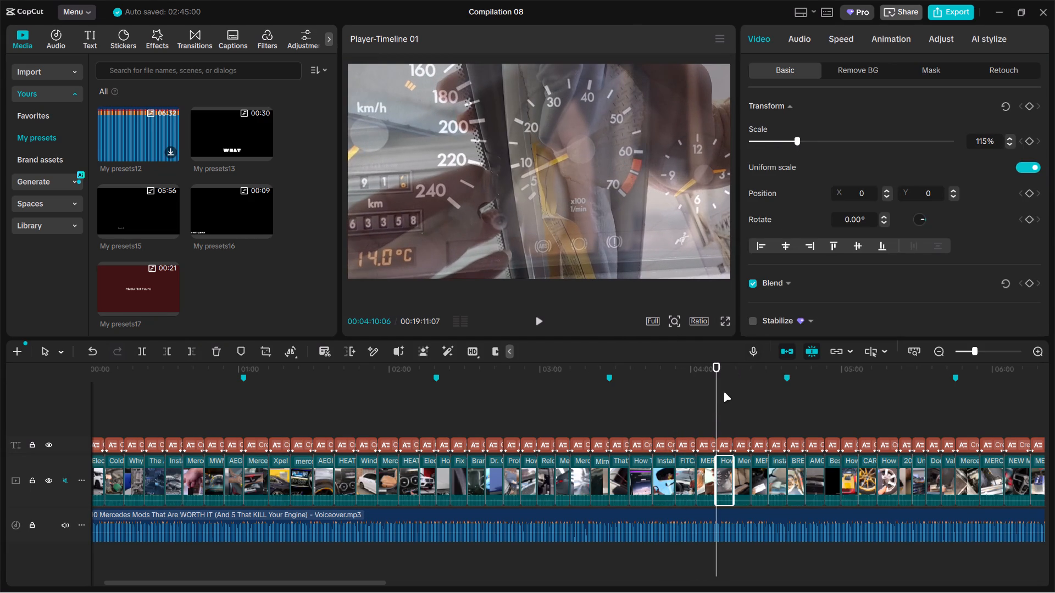
Recheck the framing and source-credit captions of the clips between about 00:03:48 and 00:04:10, around the rescaled clip.
drag(717, 397, 657, 400)
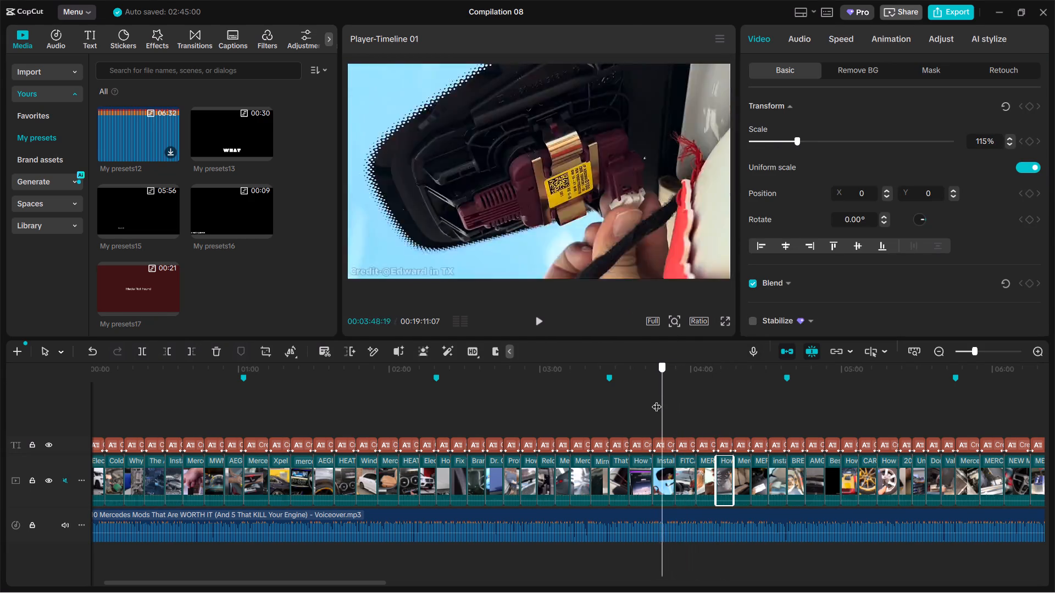
drag(657, 400, 712, 404)
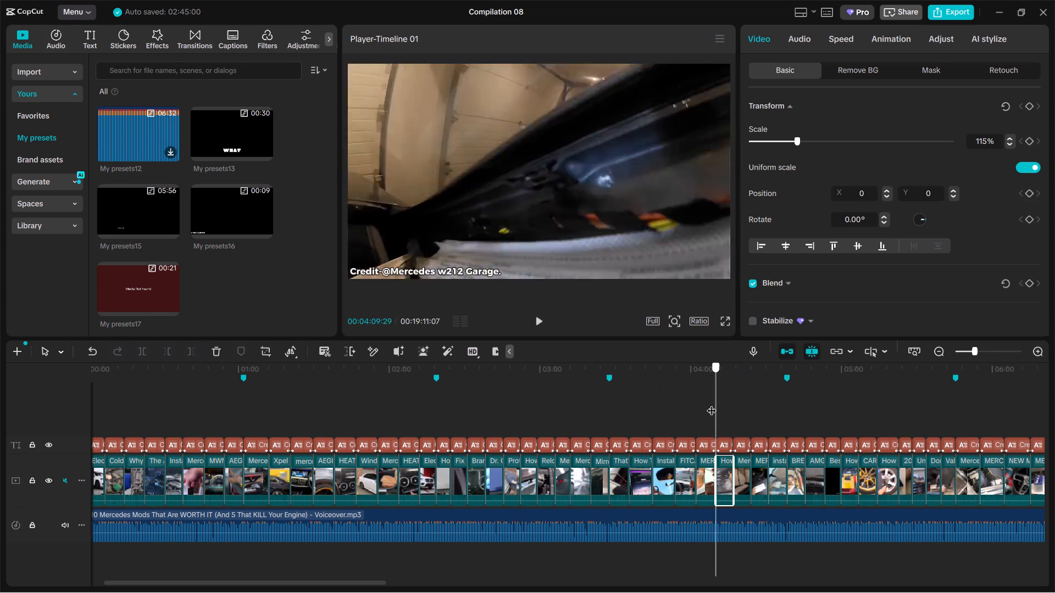
drag(712, 404, 693, 404)
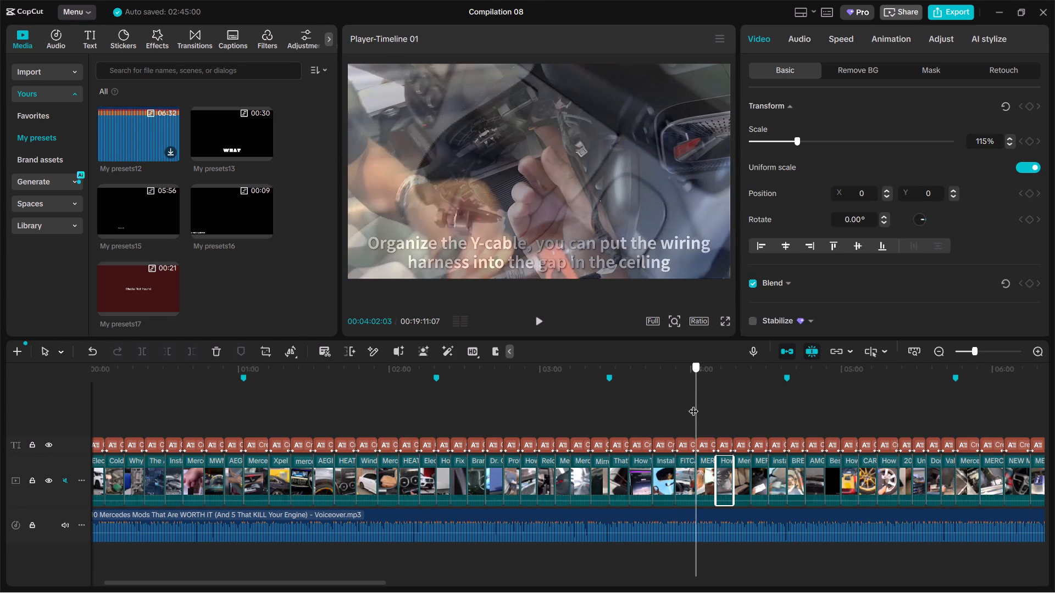
drag(693, 404, 693, 404)
ctrl+scroll(701, 411, up, 6)
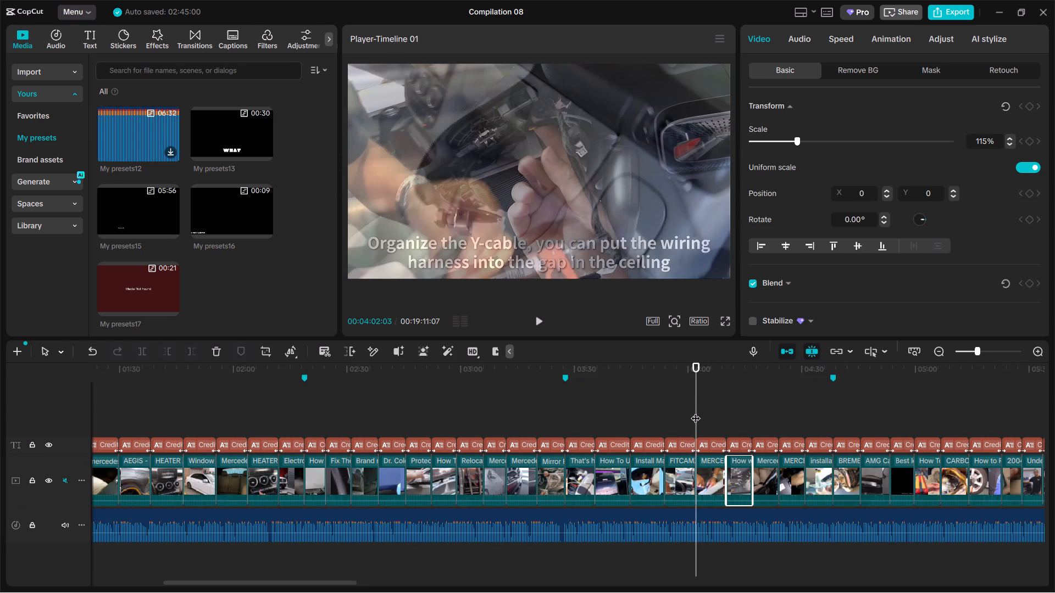
drag(696, 411, 704, 409)
ctrl+scroll(705, 409, down, 6)
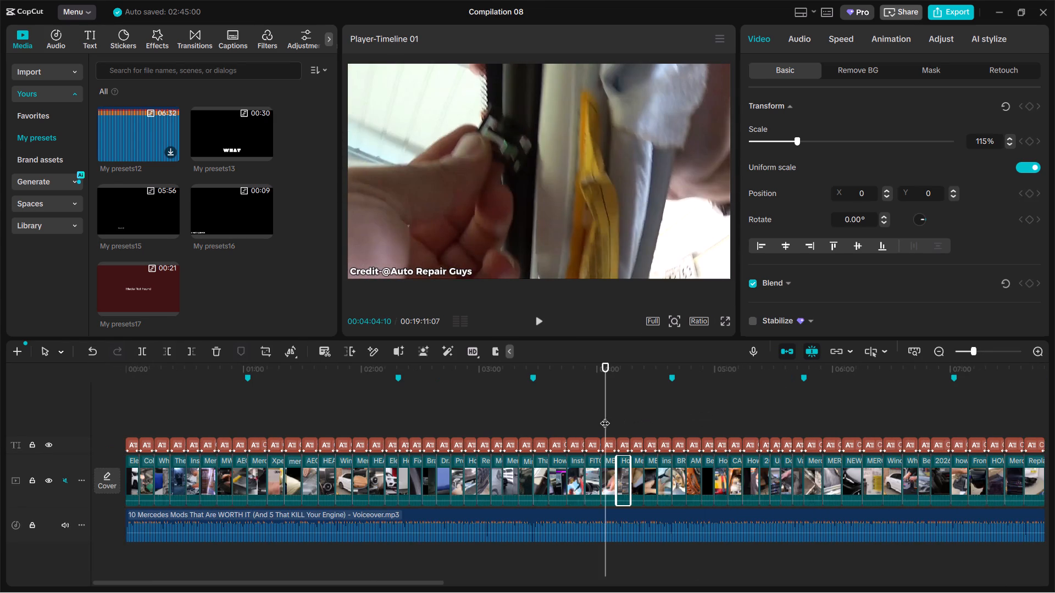
click(604, 416)
ctrl+scroll(608, 416, up, 5)
drag(608, 416, 623, 414)
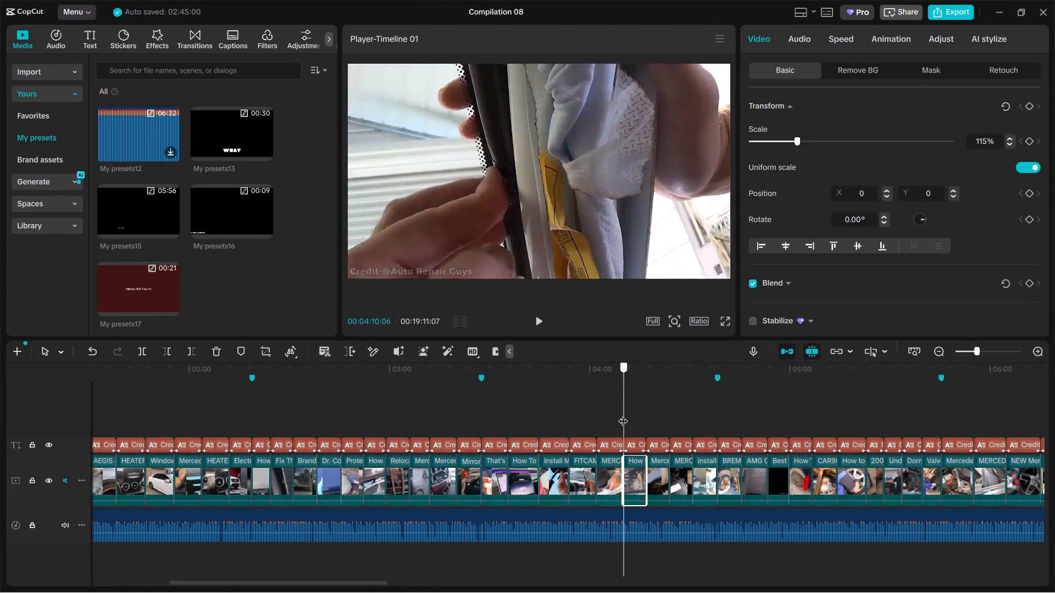
Review the compilation from about 00:04:10 to 00:09:47, checking the source-credit captions and the clips' framing.
drag(623, 414, 724, 409)
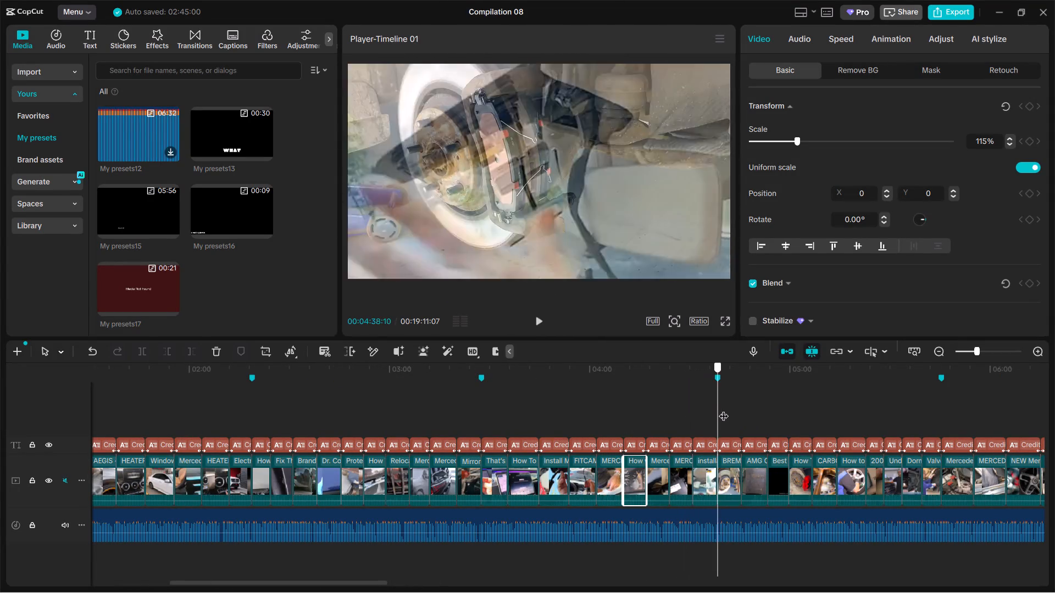
drag(724, 409, 823, 407)
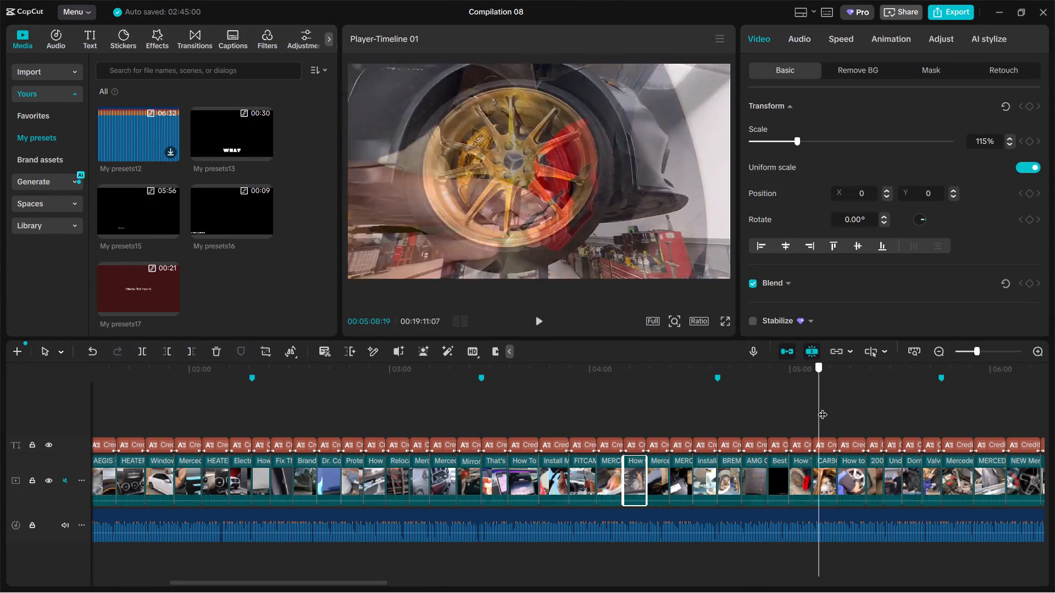
drag(823, 407, 949, 399)
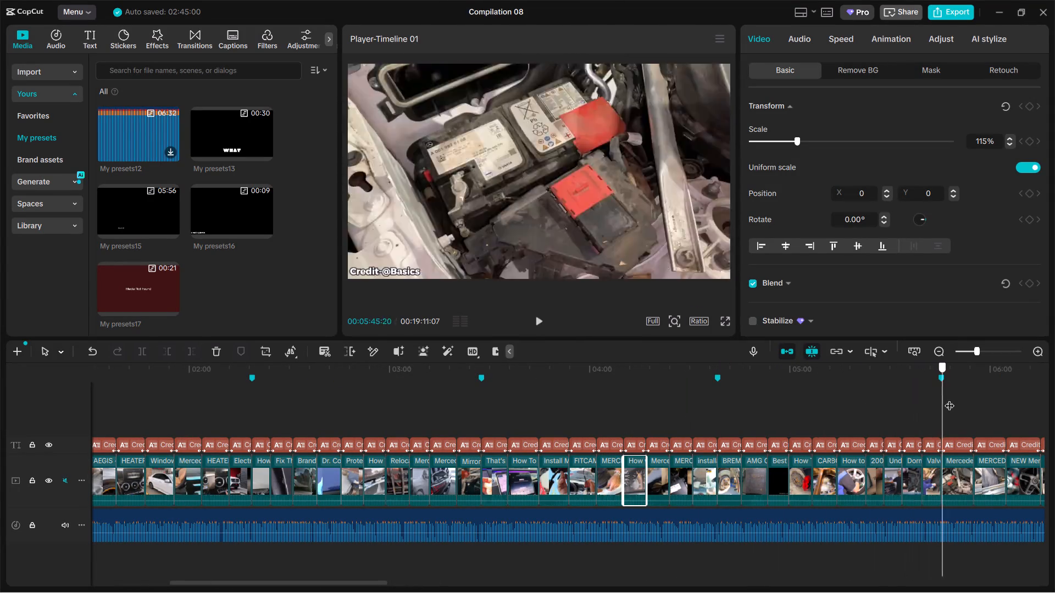
drag(949, 399, 959, 398)
drag(841, 449, 808, 463)
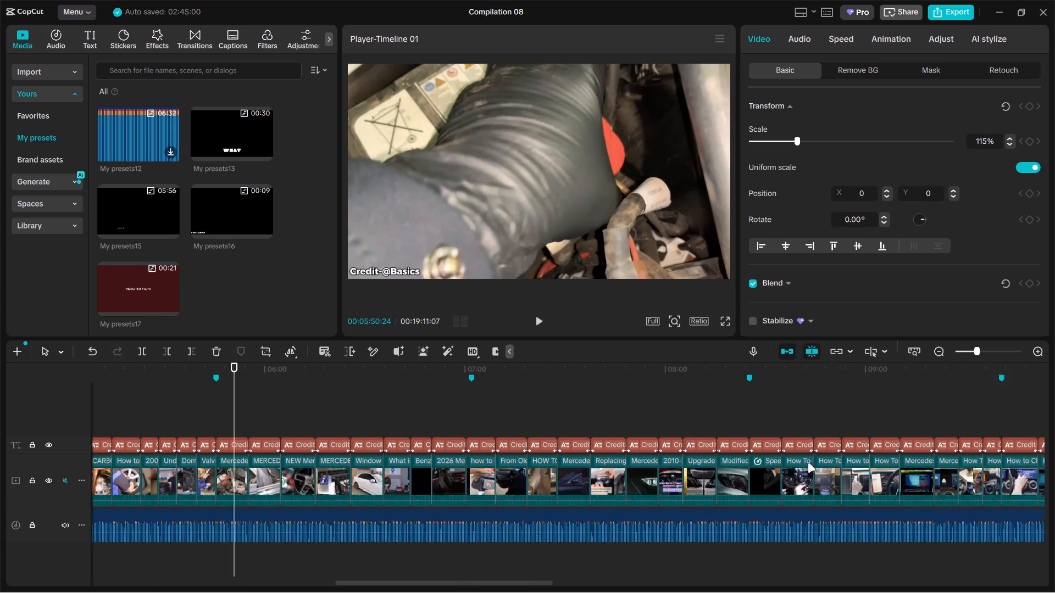
drag(808, 463, 807, 463)
drag(129, 411, 199, 401)
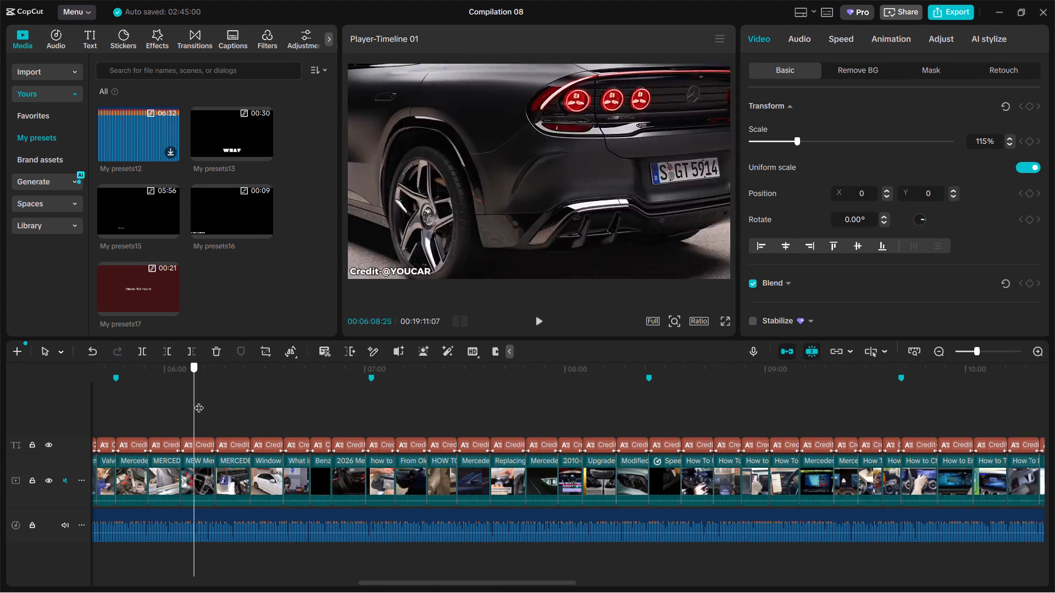
drag(199, 401, 407, 395)
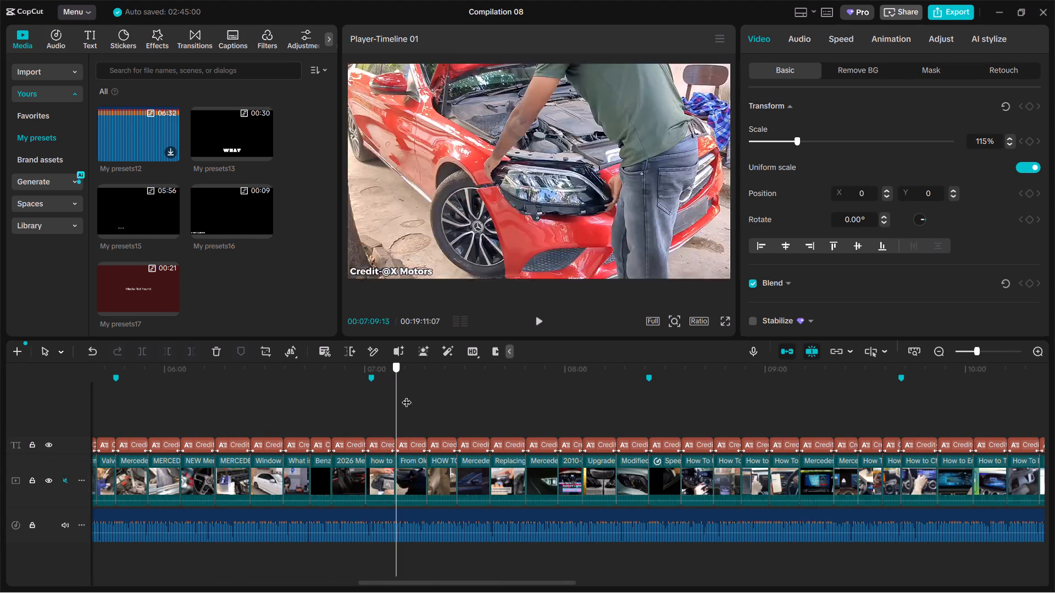
drag(407, 395, 524, 395)
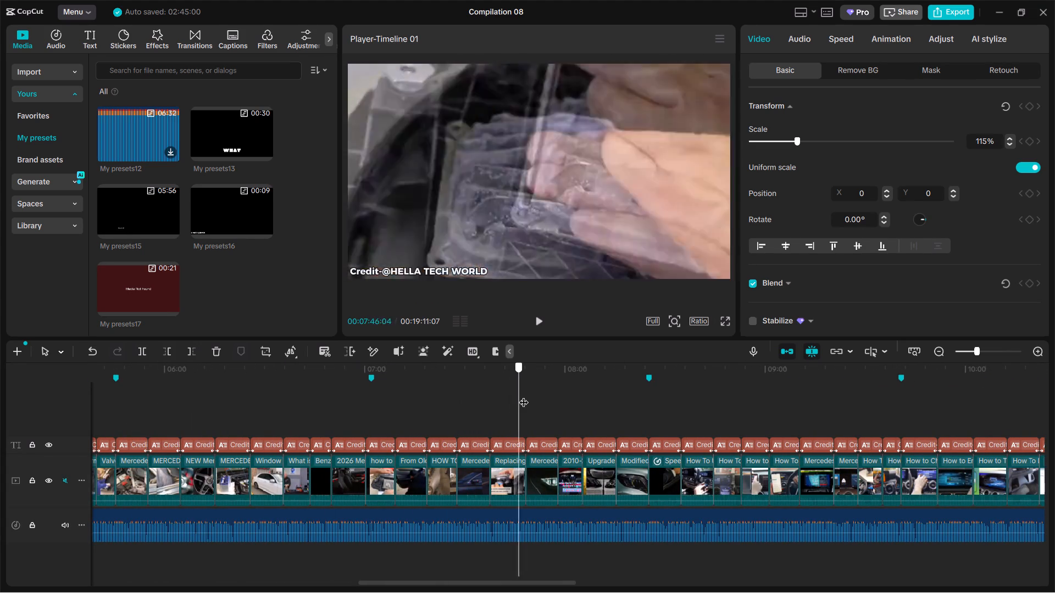
drag(524, 395, 676, 394)
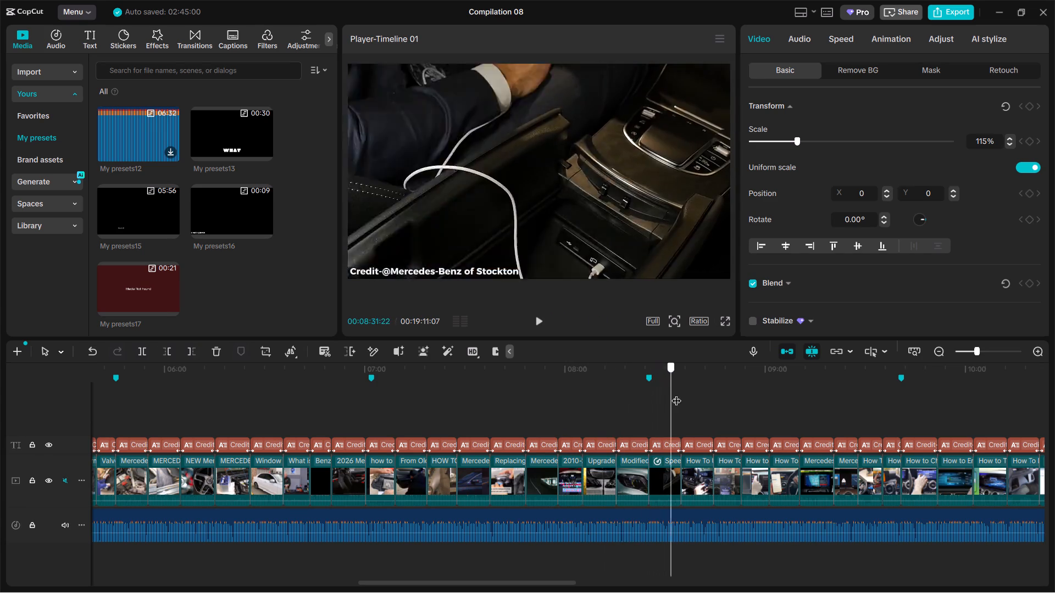
drag(676, 394, 816, 394)
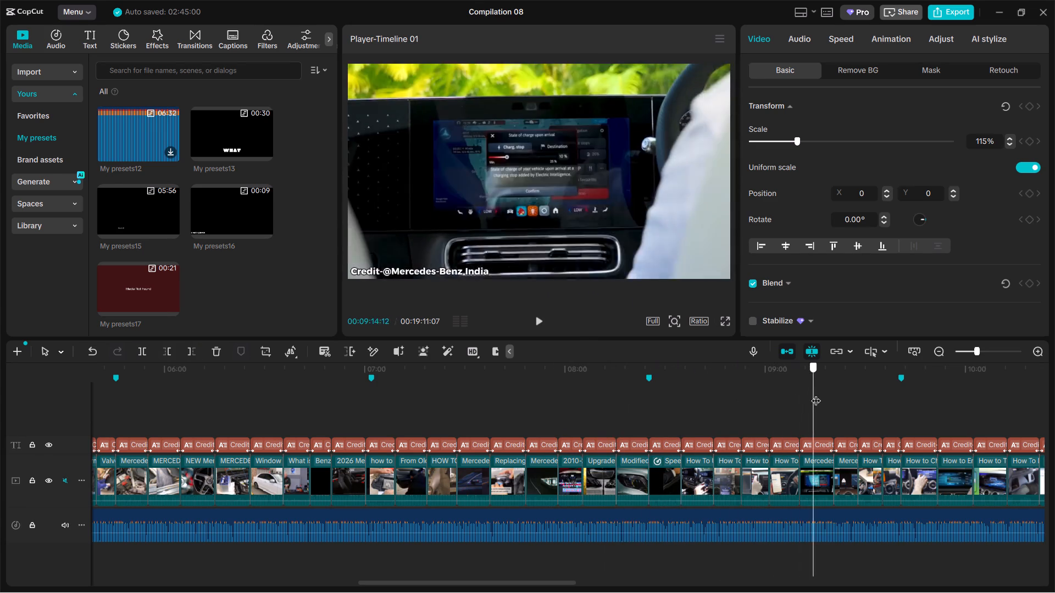
drag(816, 394, 923, 390)
Review the compilation from about 00:09:47 to 00:17:38, checking the source-credit captions and the clips' framing.
click(759, 451)
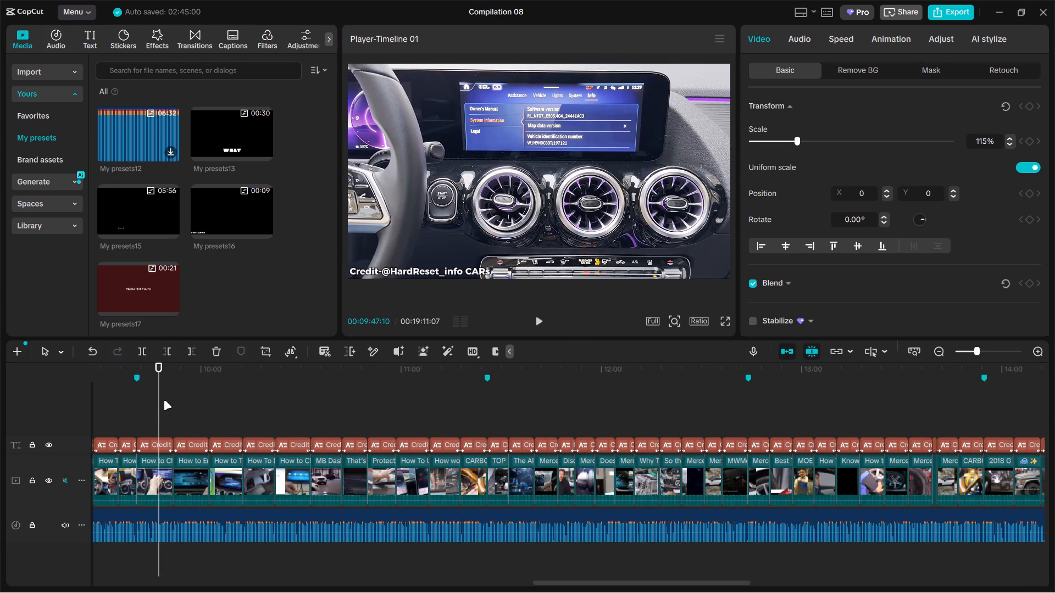
drag(159, 400, 329, 391)
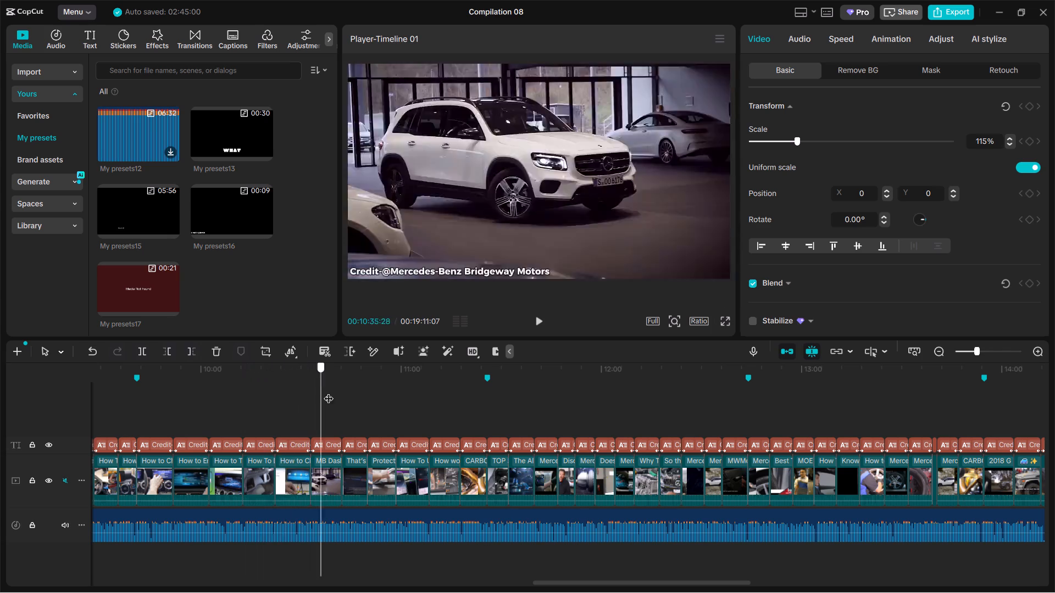
drag(329, 391, 546, 392)
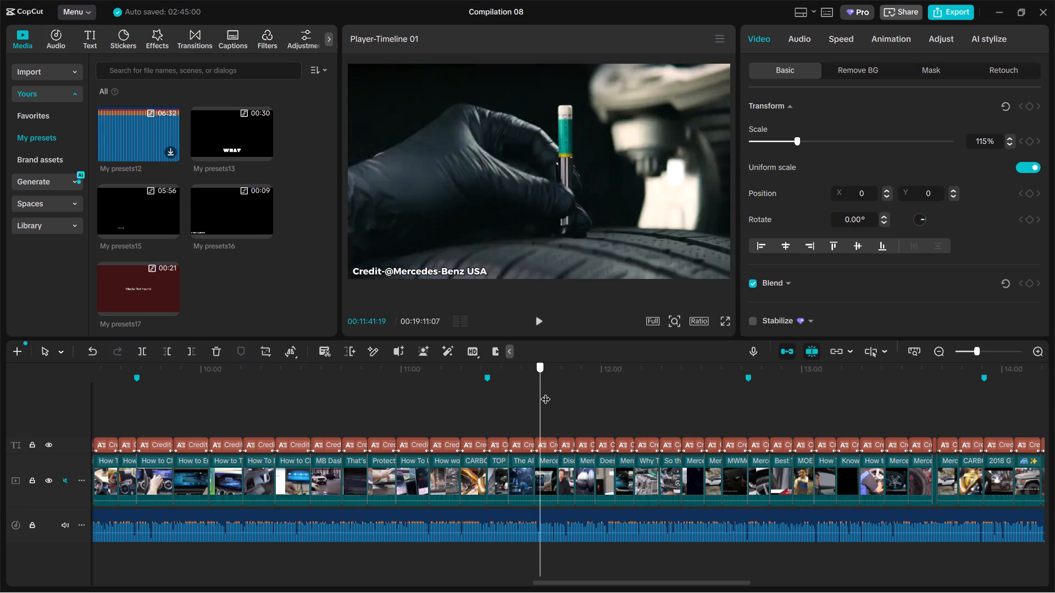
drag(546, 392, 746, 395)
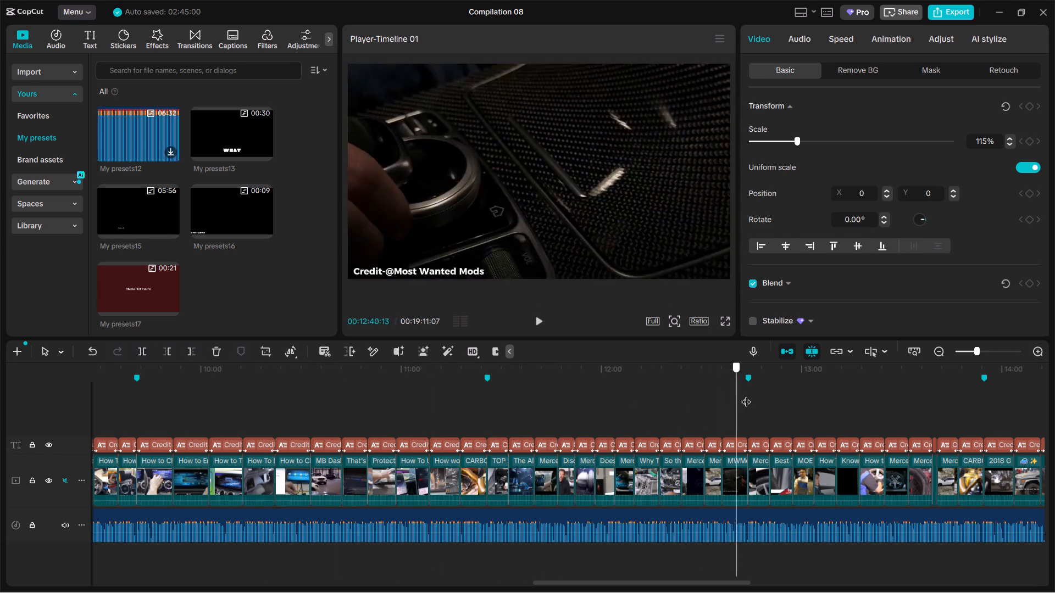
drag(746, 395, 945, 388)
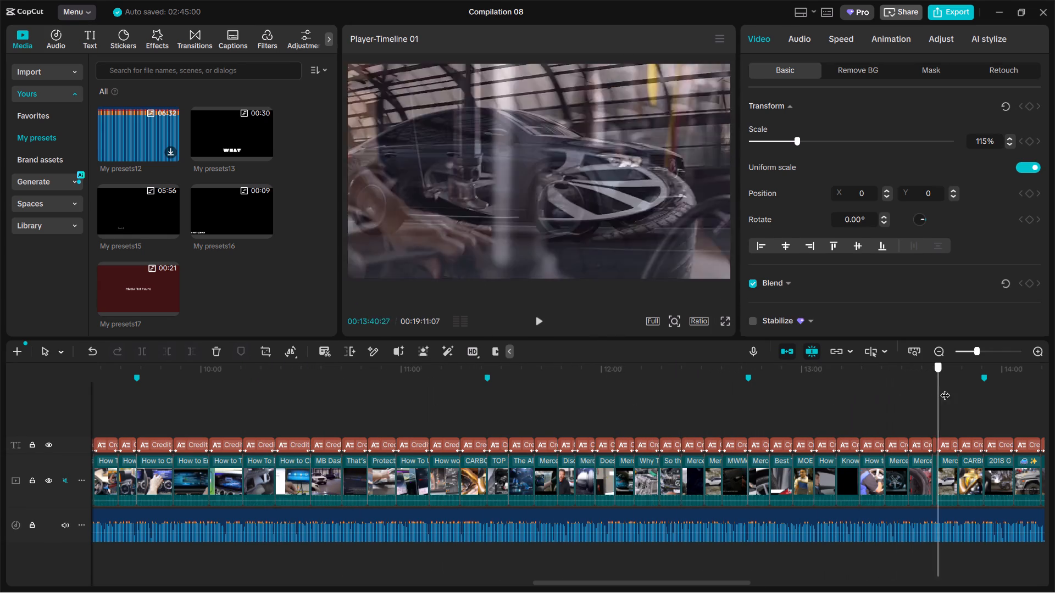
drag(945, 388, 953, 388)
drag(835, 443, 675, 451)
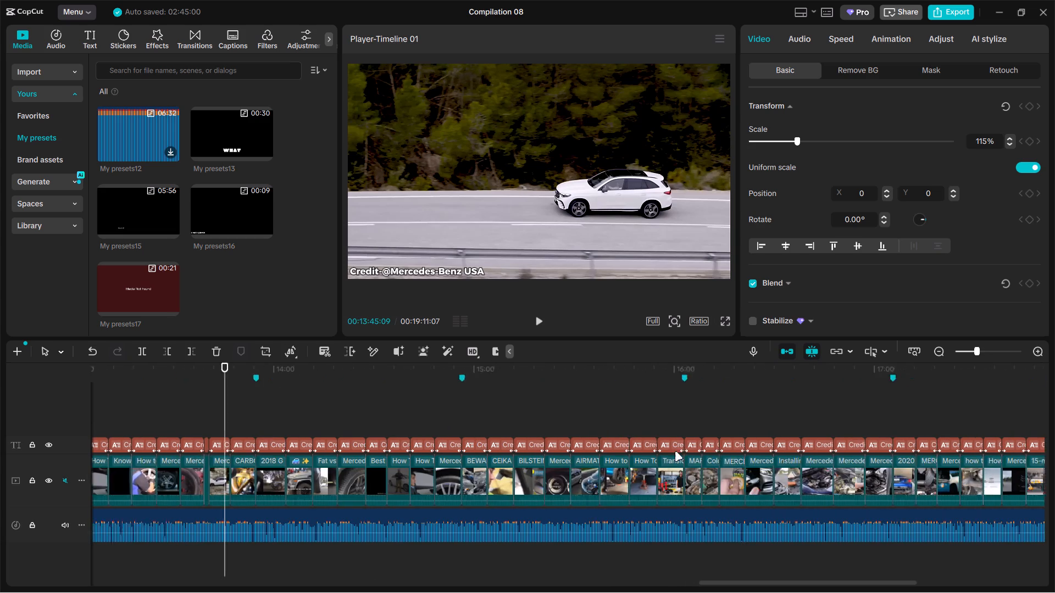
drag(675, 451, 674, 451)
drag(155, 402, 170, 399)
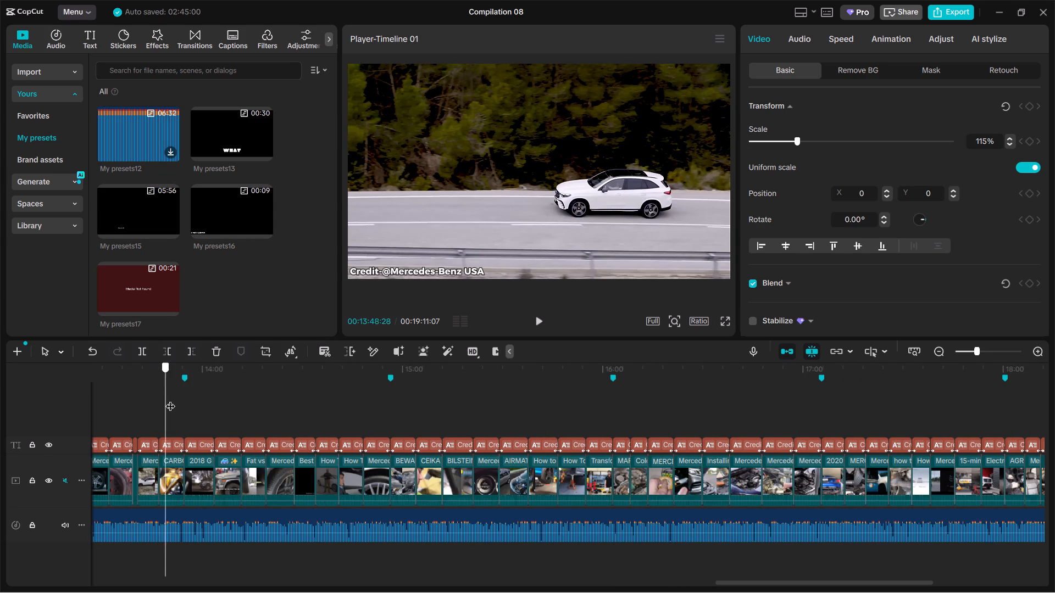
drag(170, 399, 382, 379)
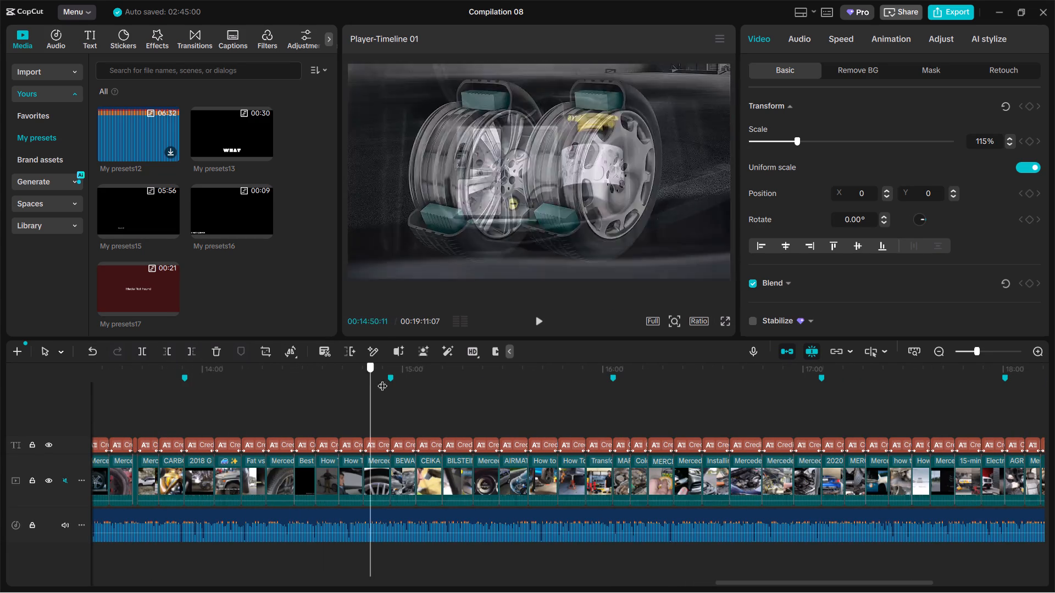
drag(382, 379, 632, 377)
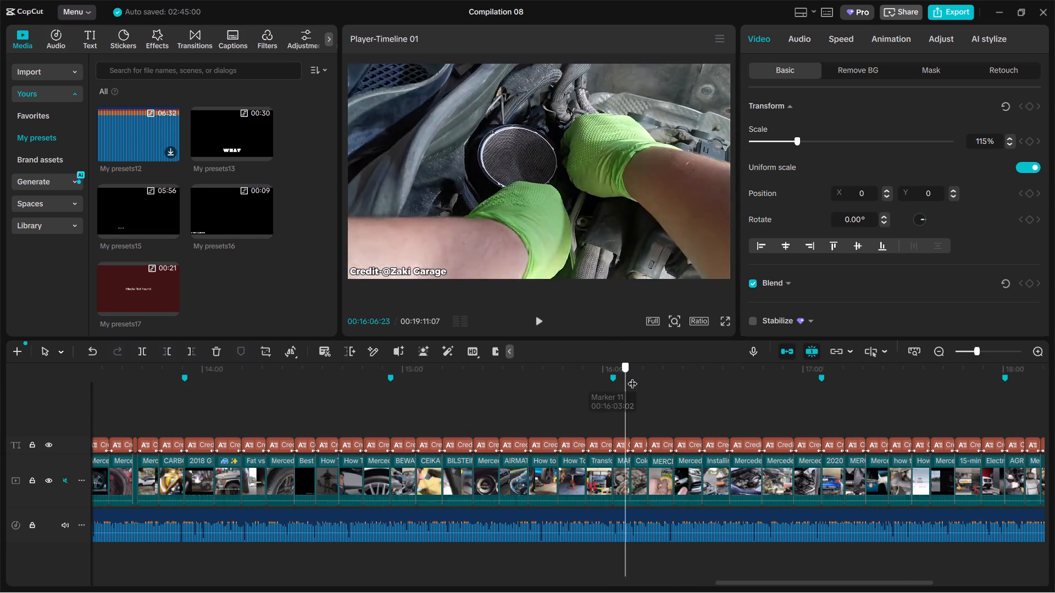
drag(632, 377, 885, 371)
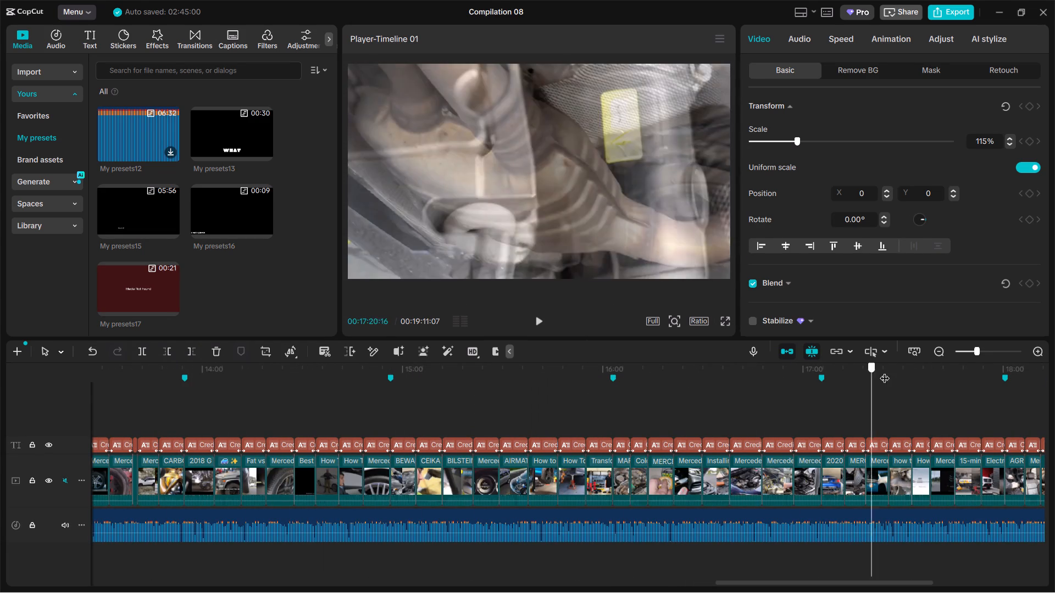
drag(885, 371, 928, 368)
Review the last part of the compilation from about 00:17:38 to its end at 00:19:11:07, checking captions and framing.
drag(705, 440, 593, 456)
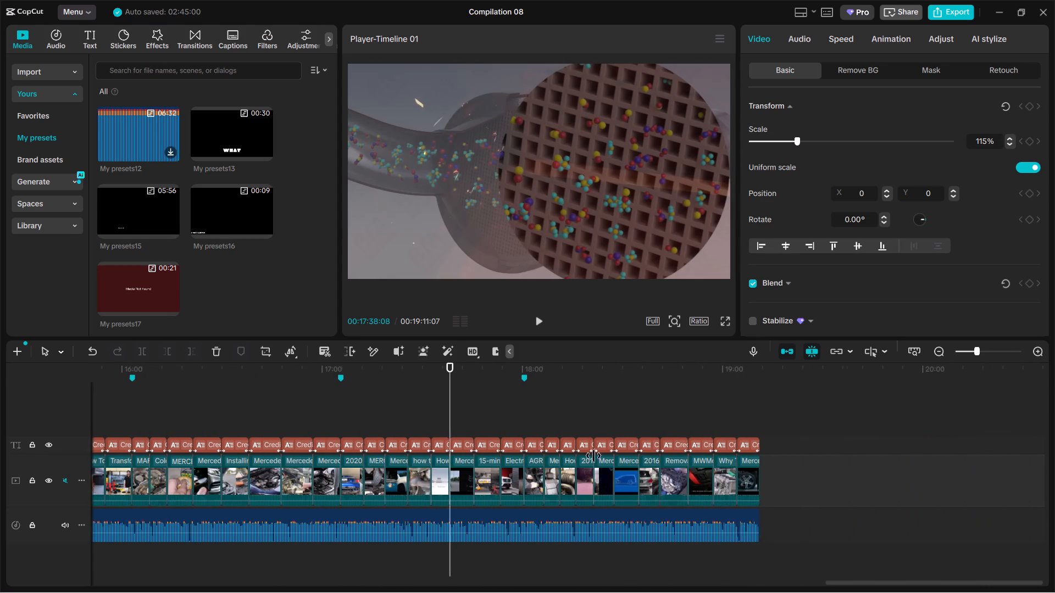
drag(593, 456, 573, 449)
click(453, 403)
drag(451, 405, 512, 402)
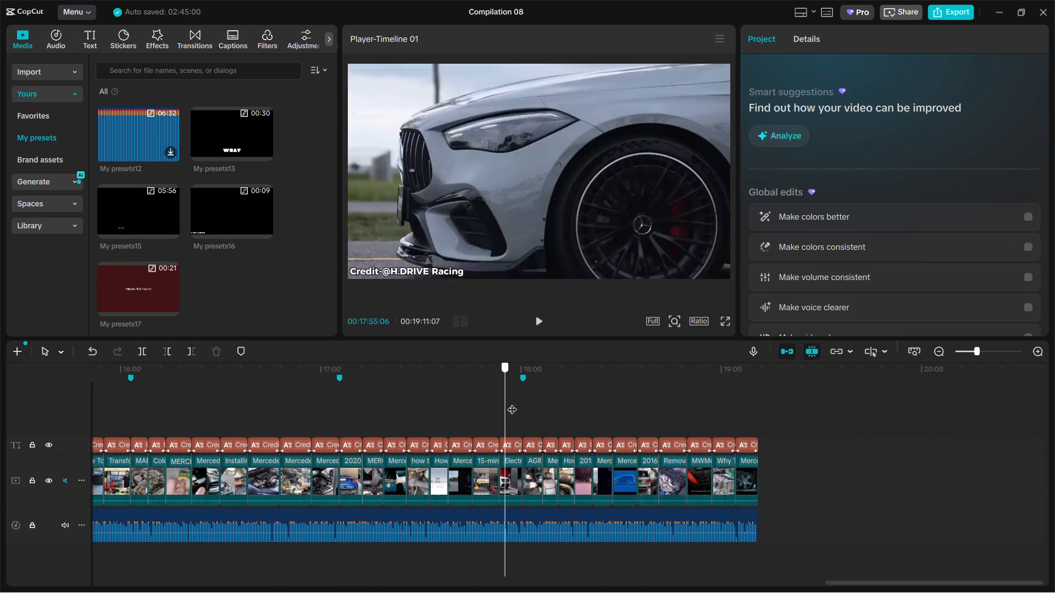
drag(512, 402, 704, 396)
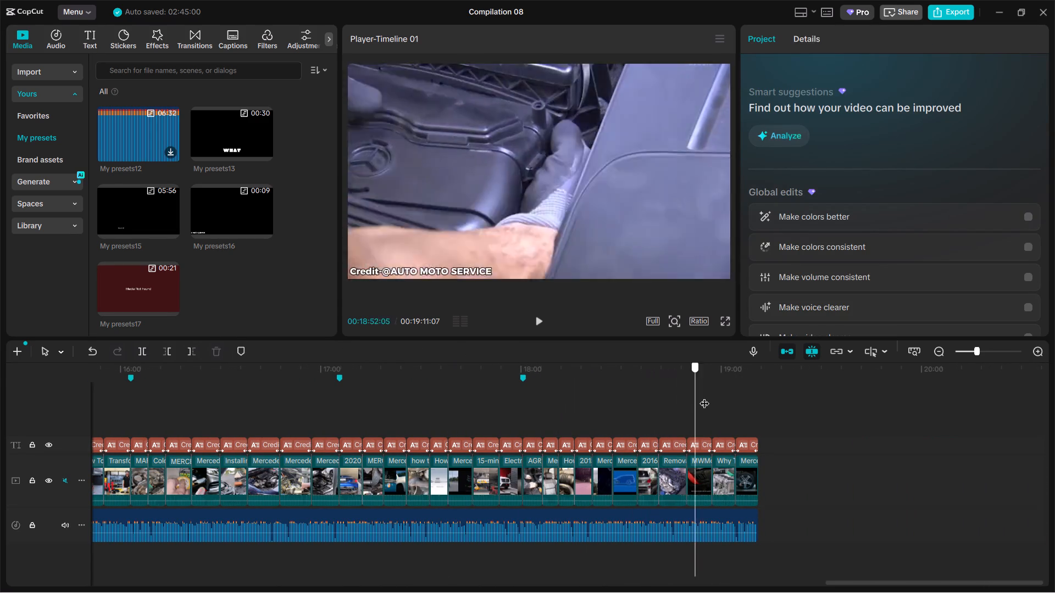
drag(704, 396, 791, 395)
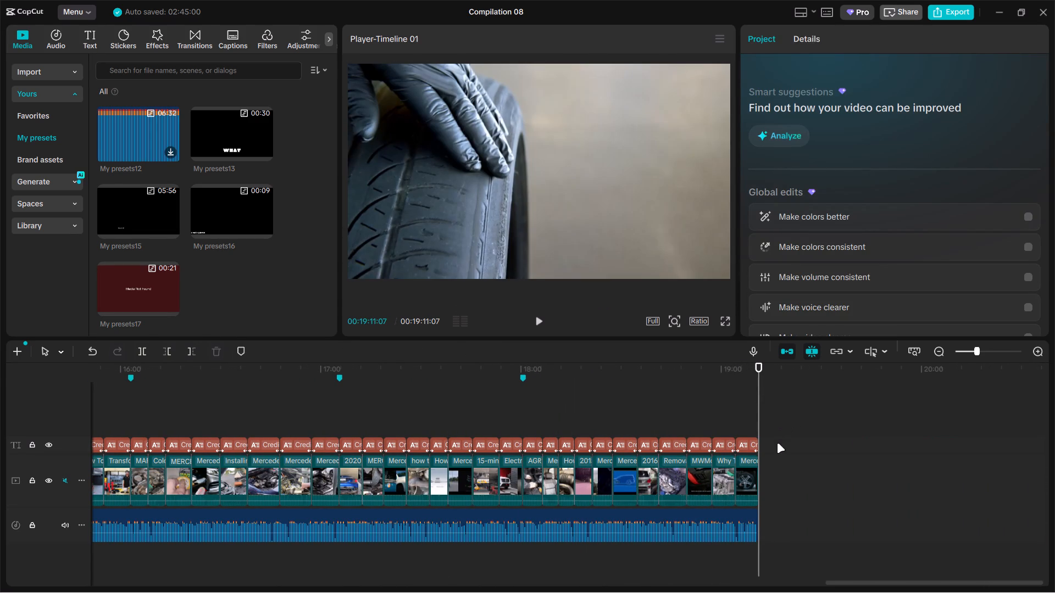
Export the finished video as Compilation 08 in 1080P, H.264 mp4 at 30fps with the recommended bit rate.
ctrl+scroll(775, 445, down, 20)
ctrl+scroll(775, 445, down, 6)
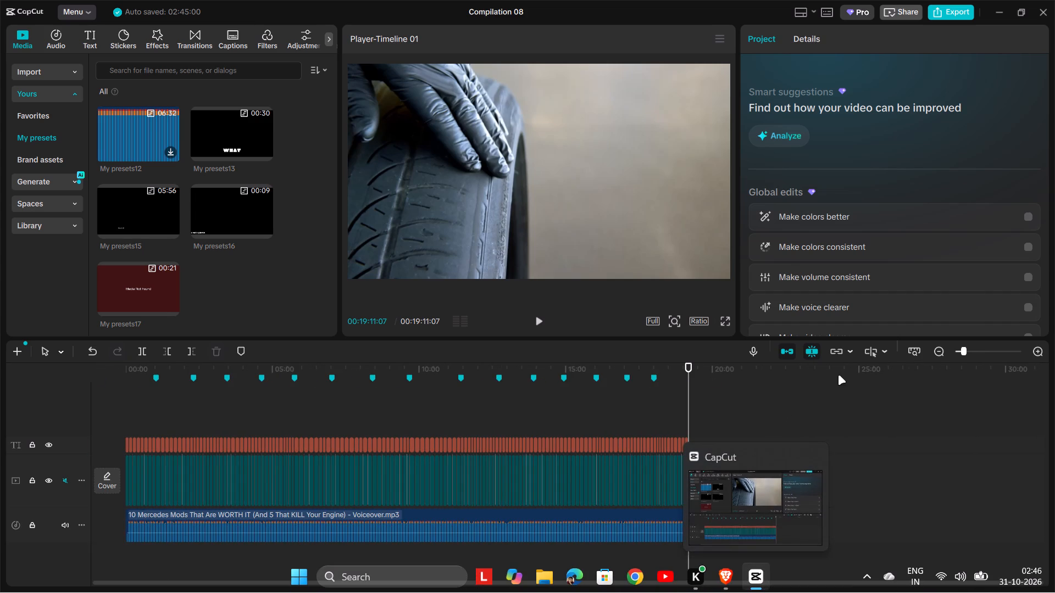
click(955, 13)
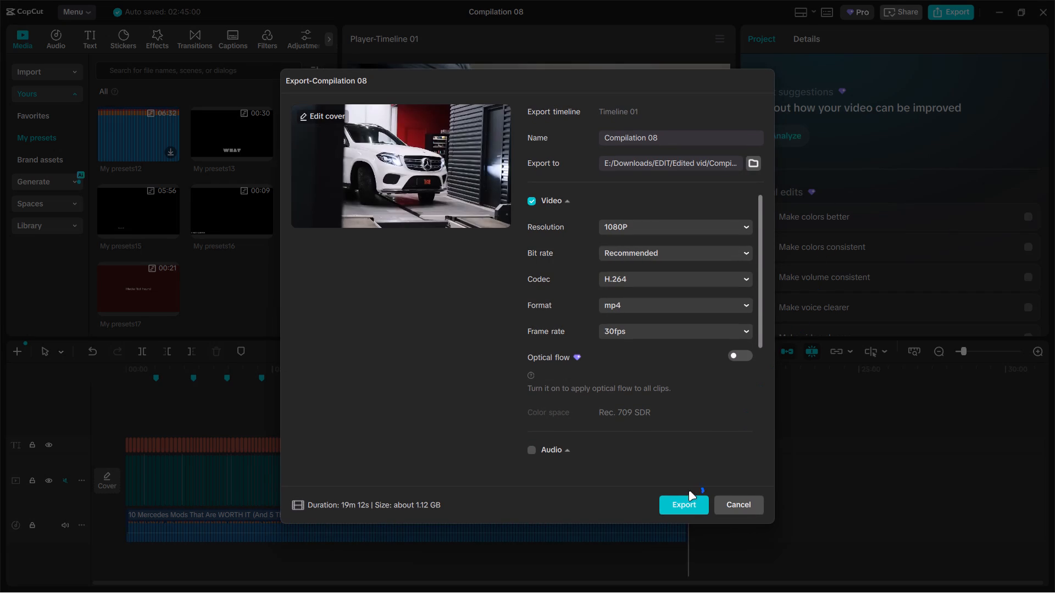
click(686, 505)
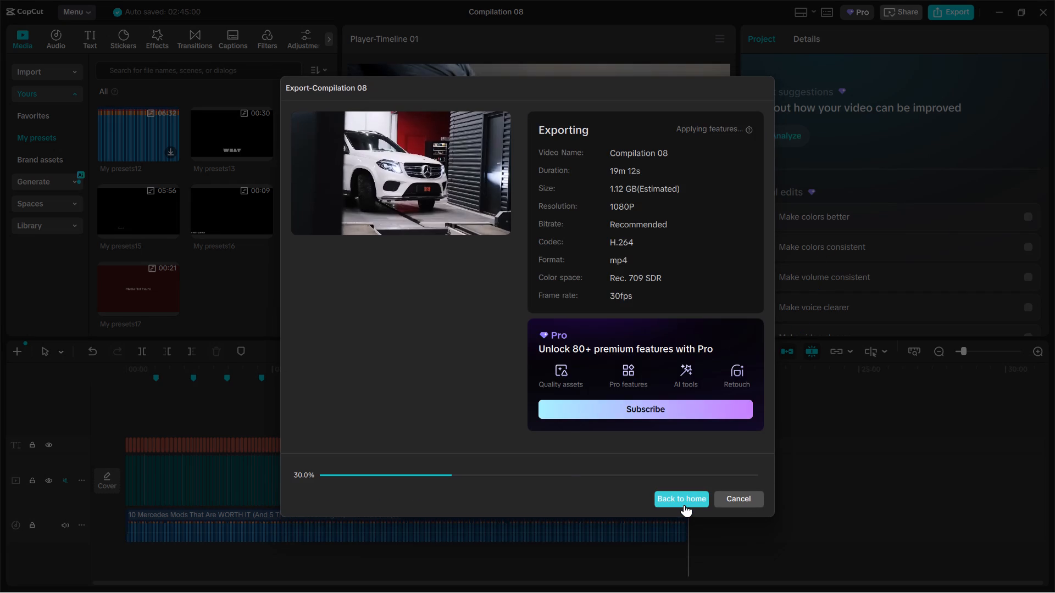
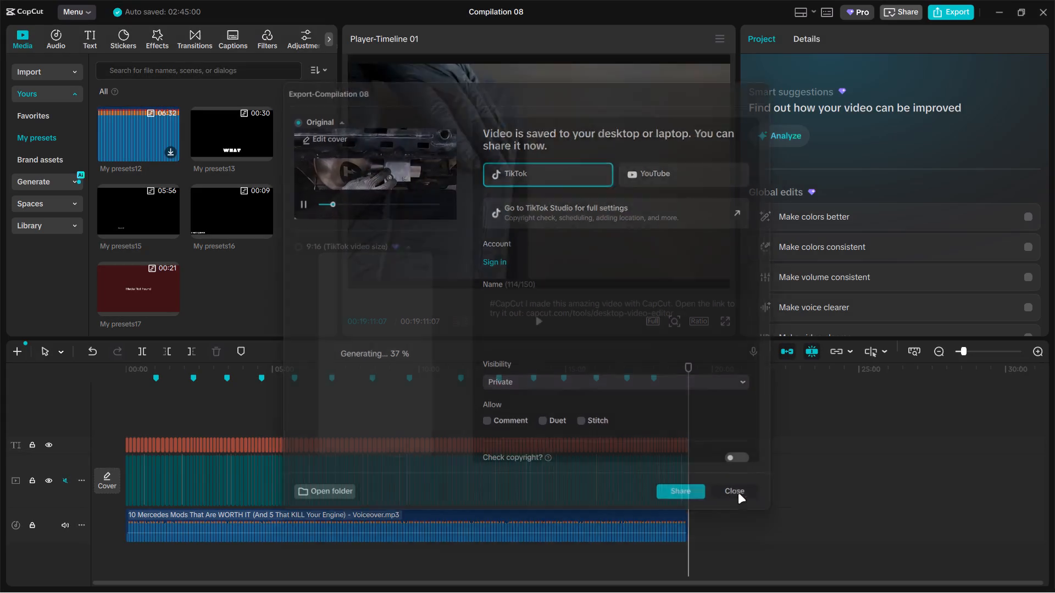
Close the Compilation 08 project window.
click(1046, 5)
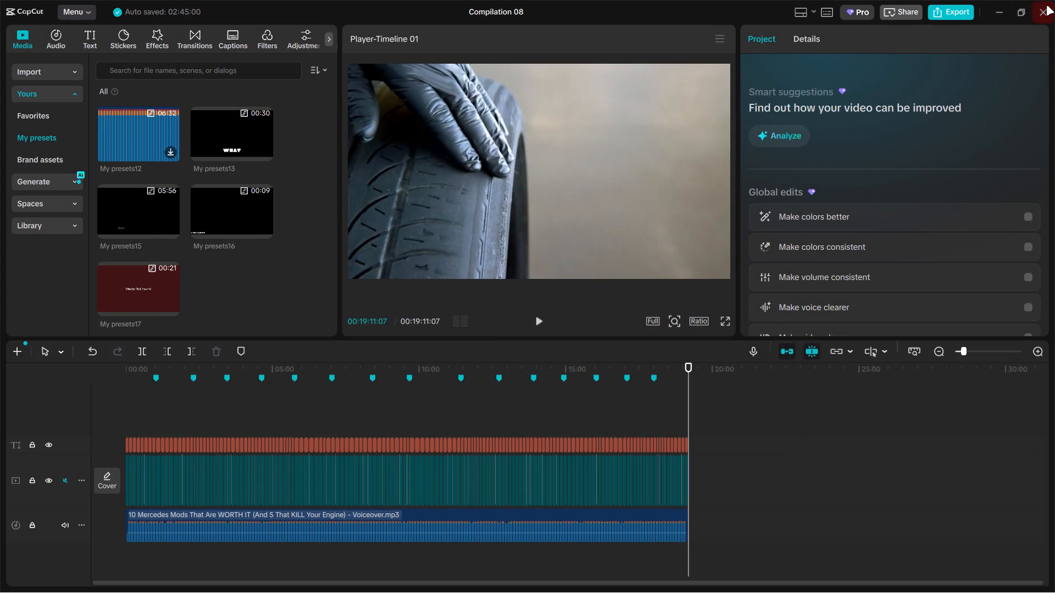
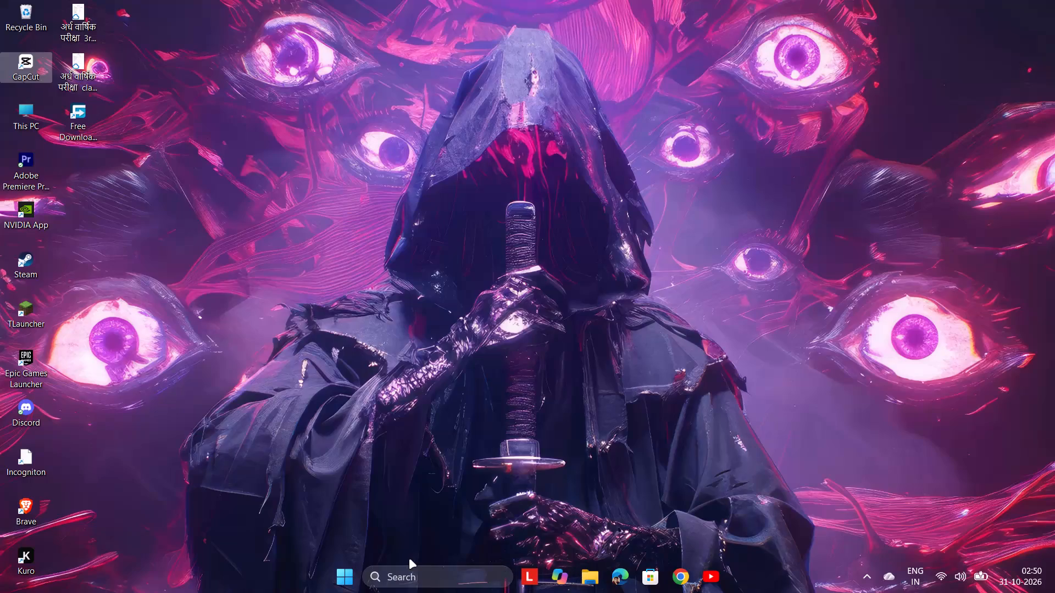
In File Explorer, copy the Compilation 08 video file from the Edited vid folder inside Downloads > EDIT.
click(596, 586)
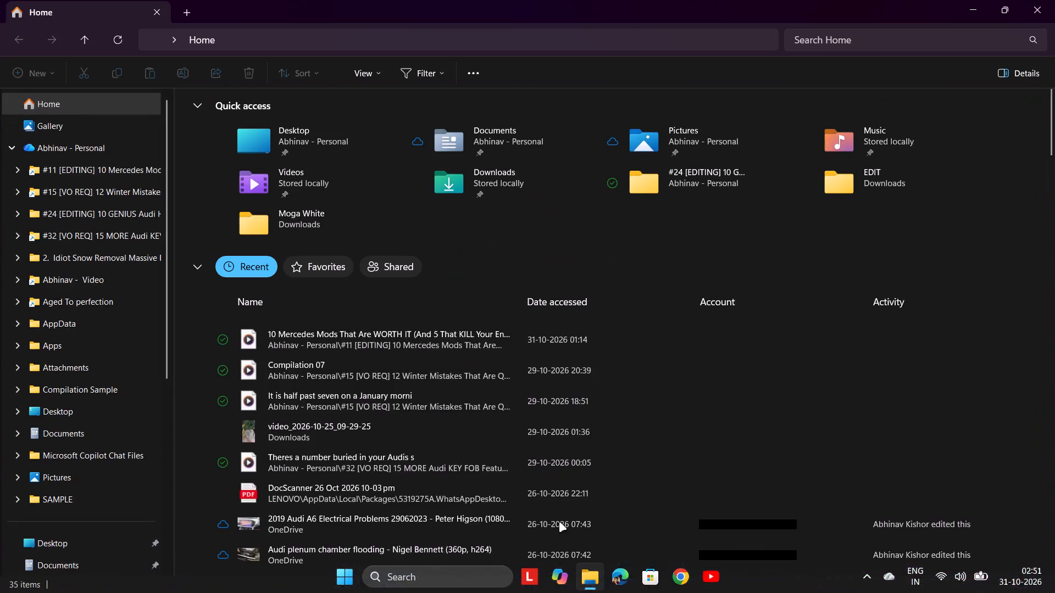
scroll(114, 315, down, 4)
click(85, 393)
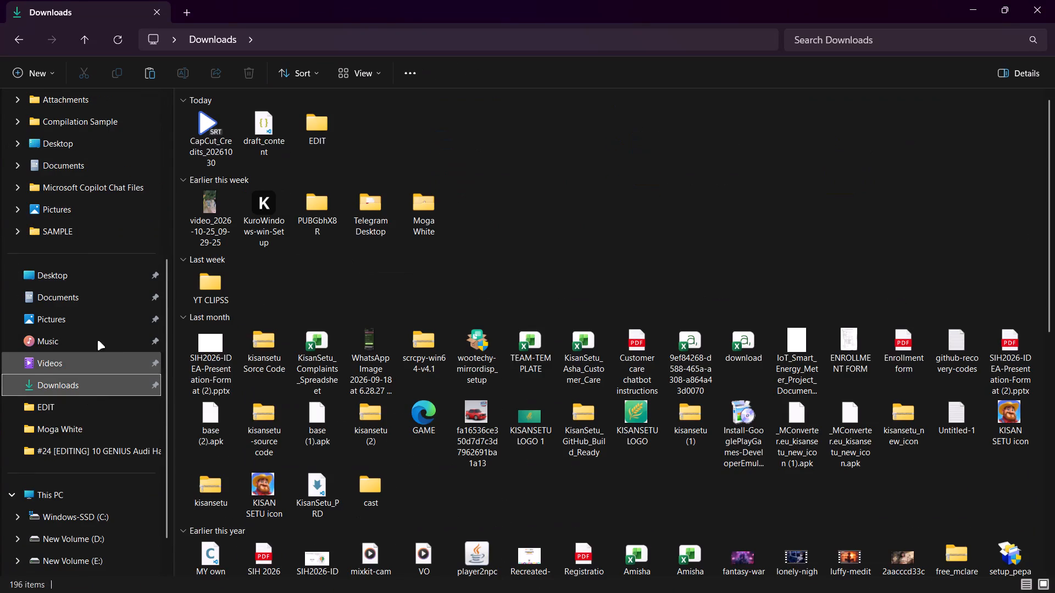
double_click(325, 121)
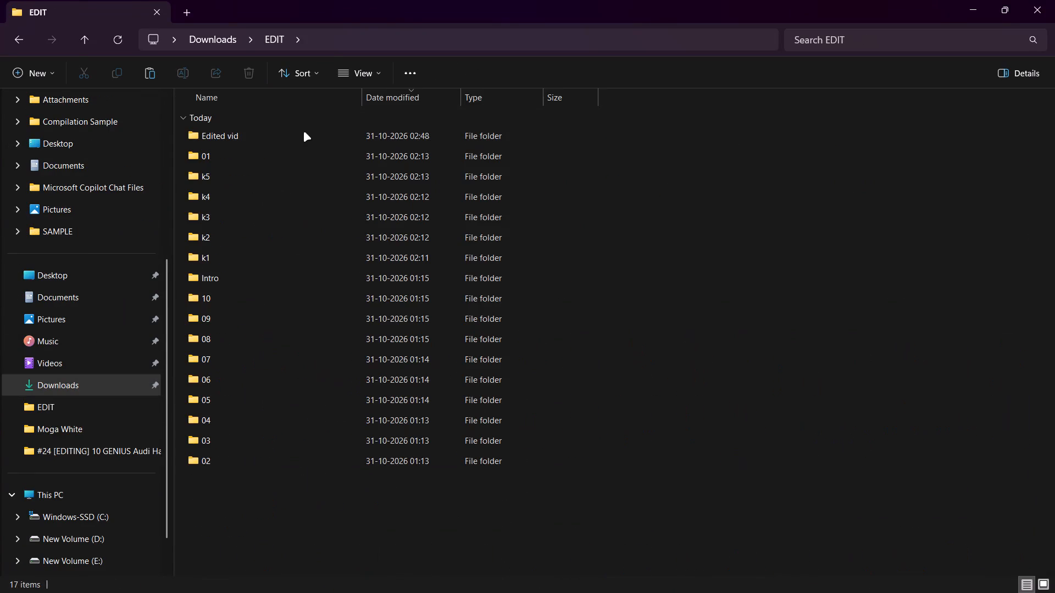
double_click(303, 141)
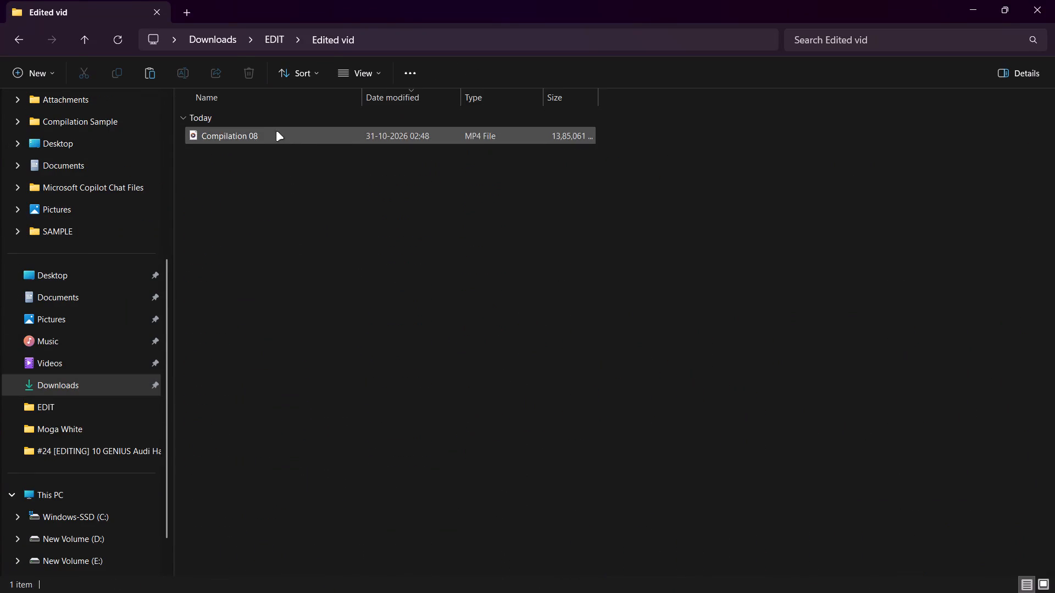
click(278, 138)
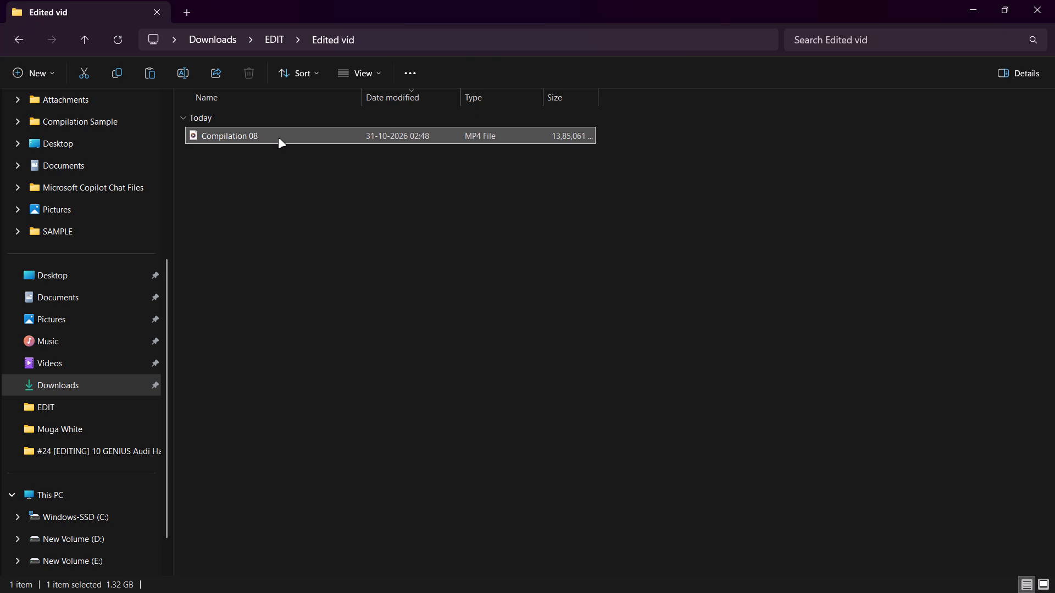
key(ctrl+c)
Create a folder named Clips in the OneDrive project folder #11 [EDITING] 10 Mercedes Mods That Are WORTH IT.
scroll(69, 216, up, 6)
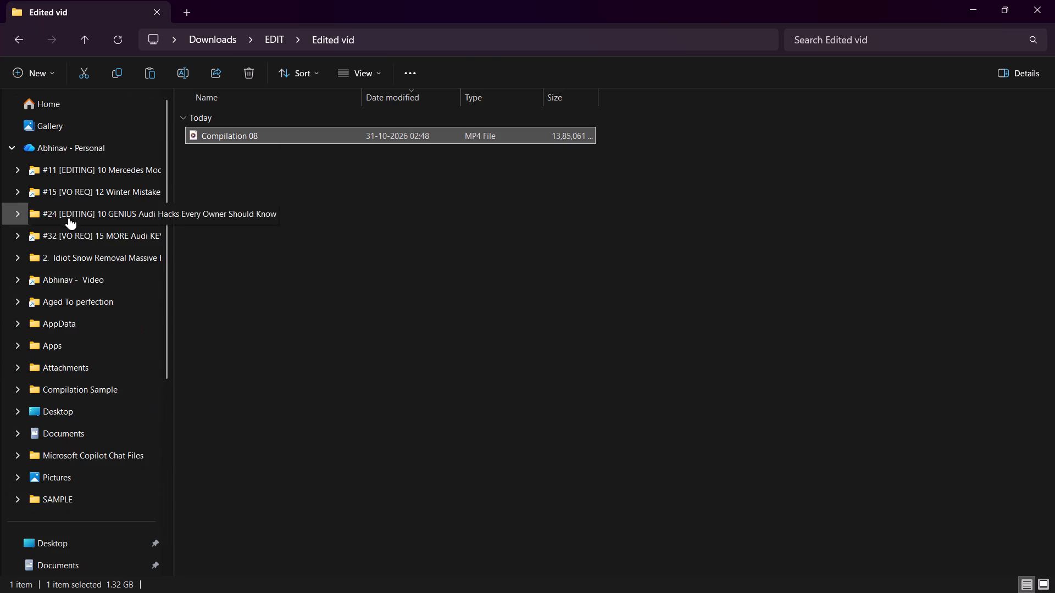
click(81, 176)
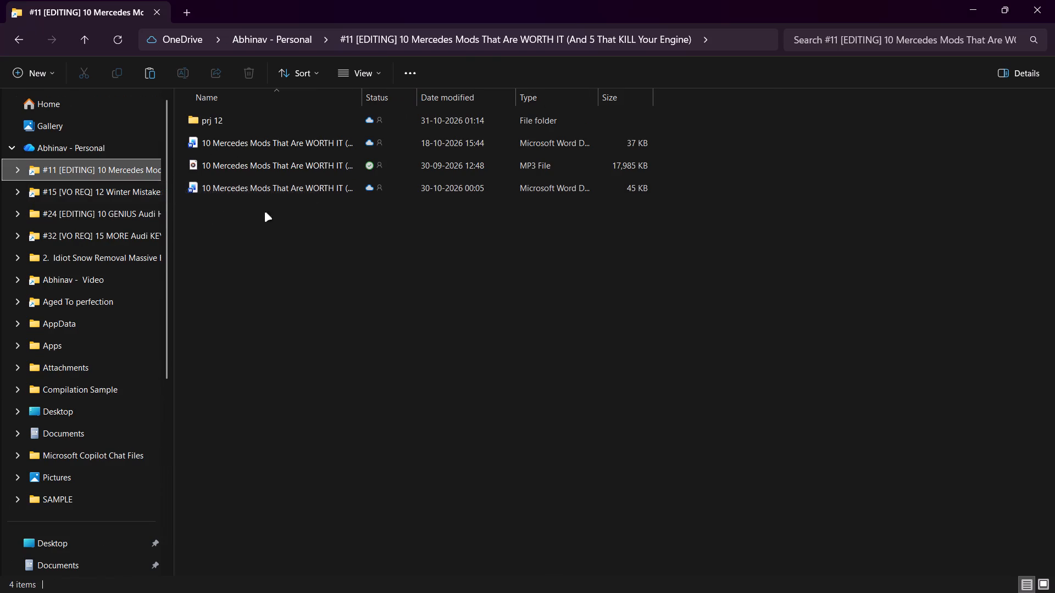
right_click(293, 235)
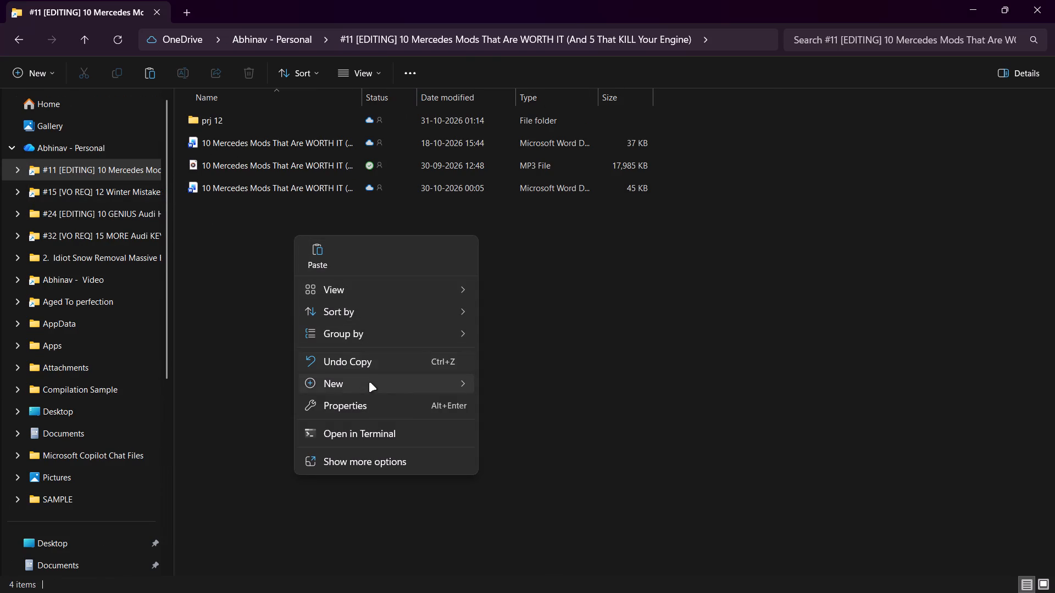
click(526, 181)
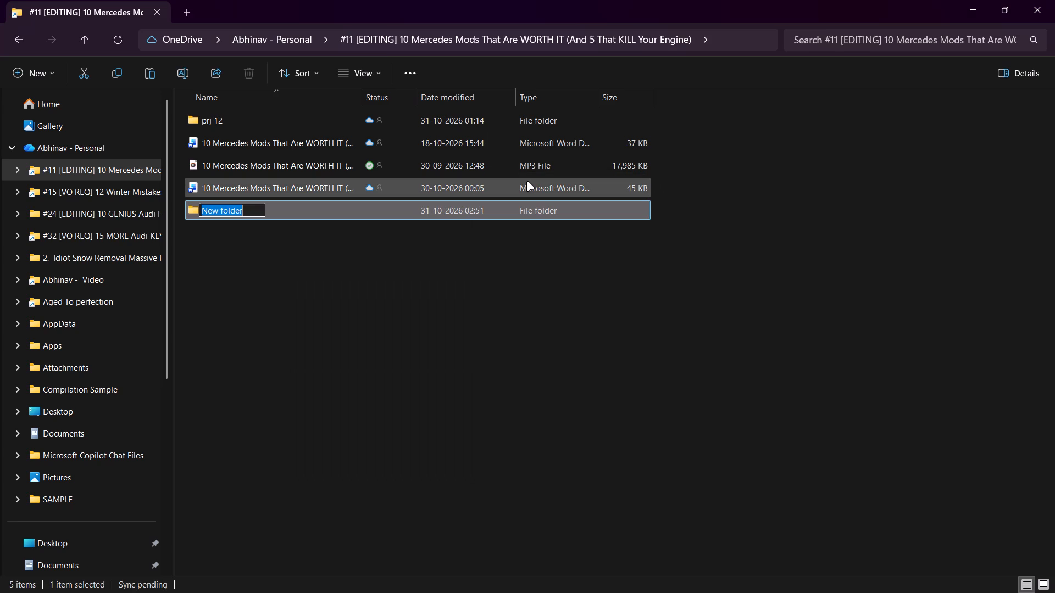
text(li)
text(ps)
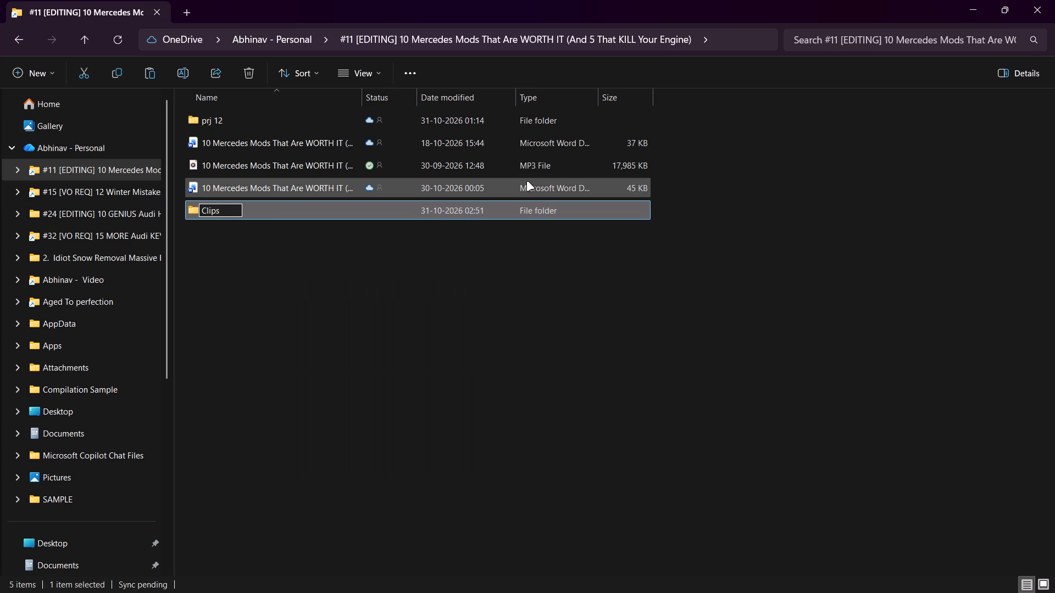
key(Return)
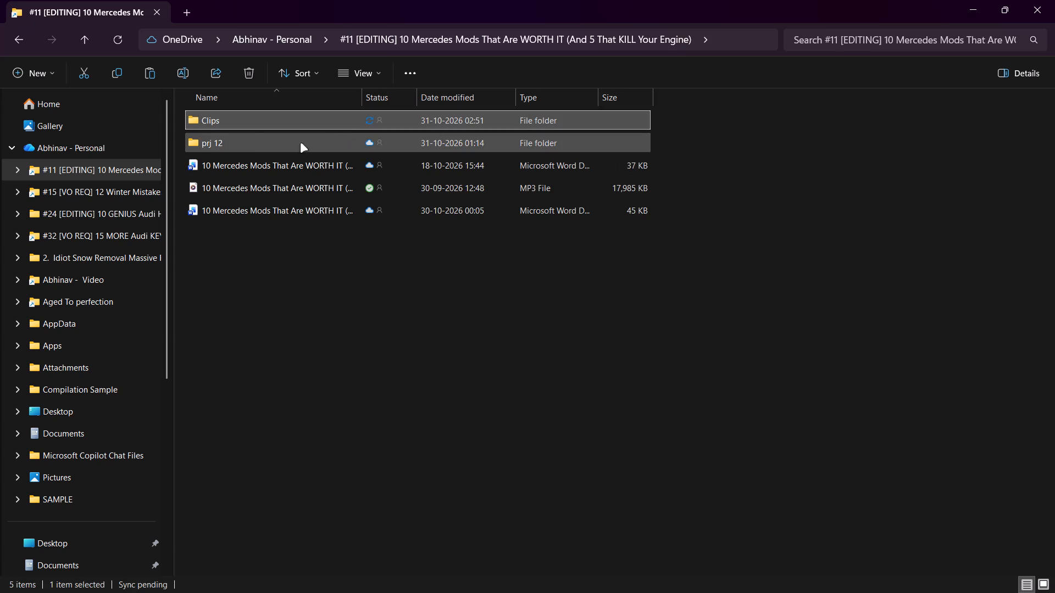
Paste the copied Compilation 08 video into the Clips folder.
double_click(251, 122)
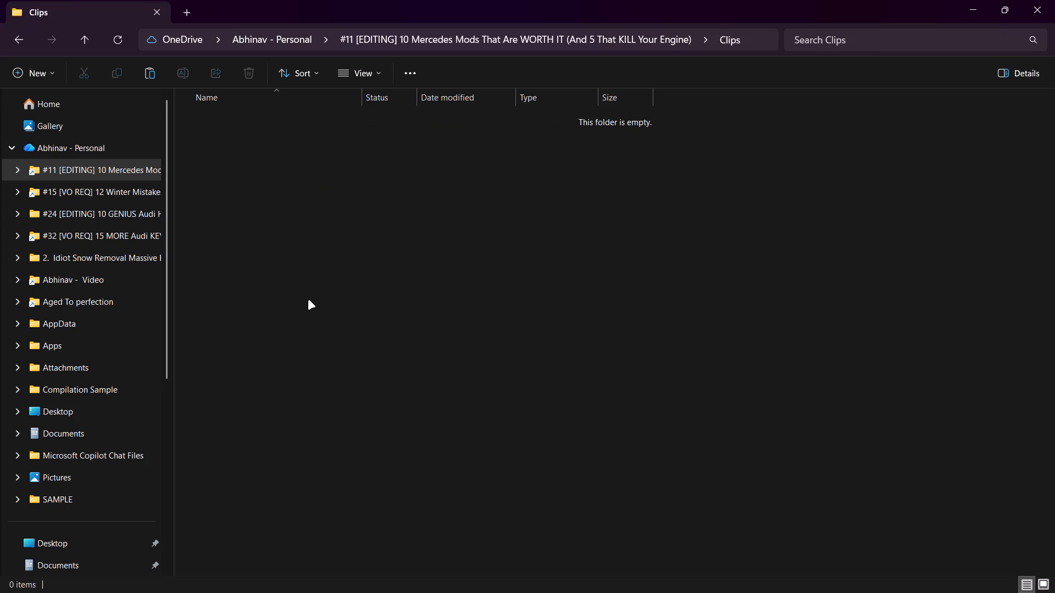
key(ctrl+v)
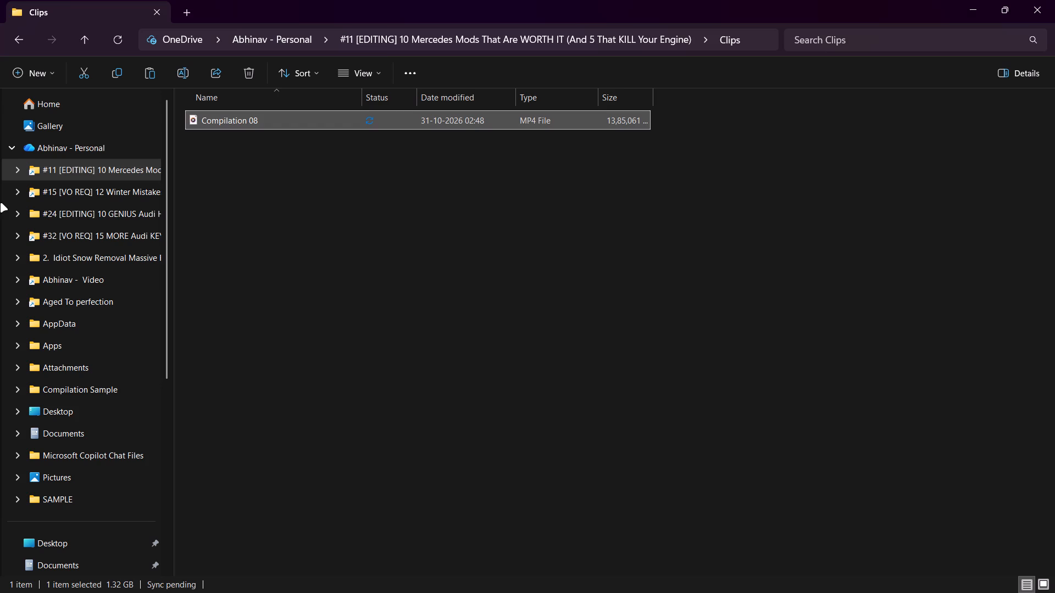
Check the OneDrive upload status of the Compilation 08 video.
click(975, 2)
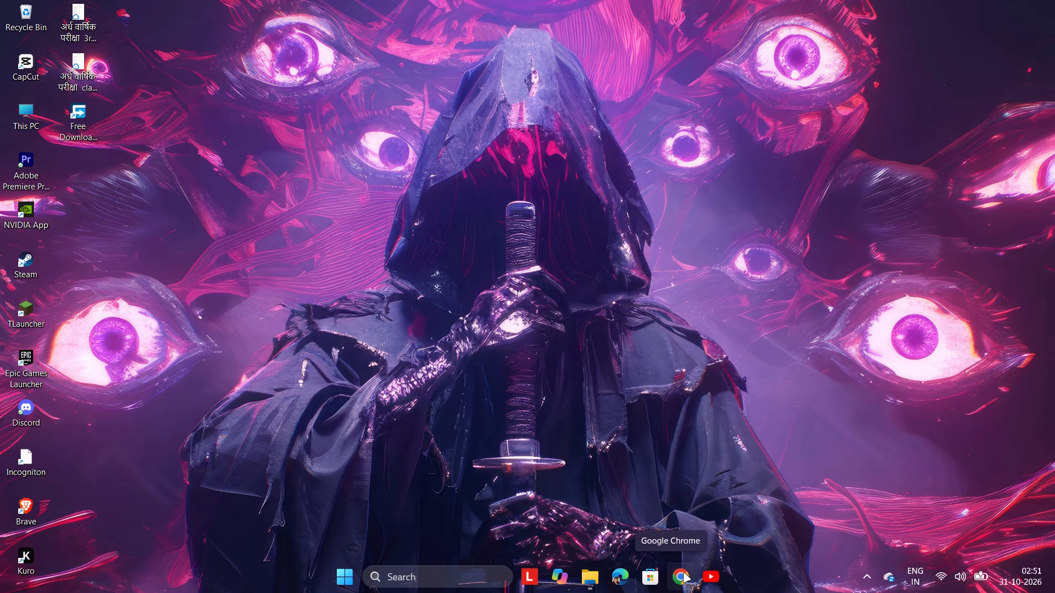
click(580, 530)
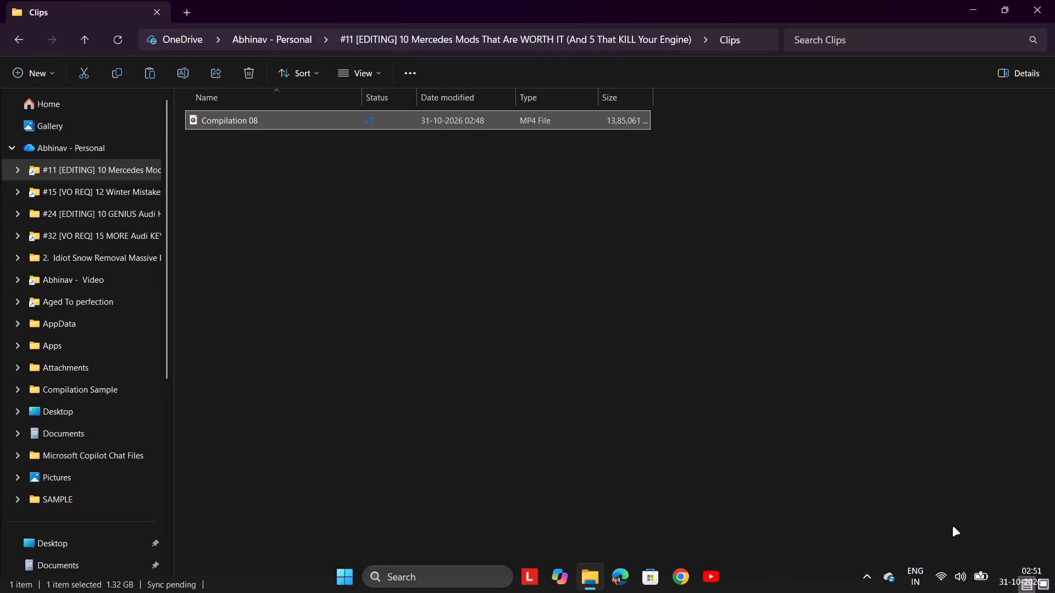
click(896, 572)
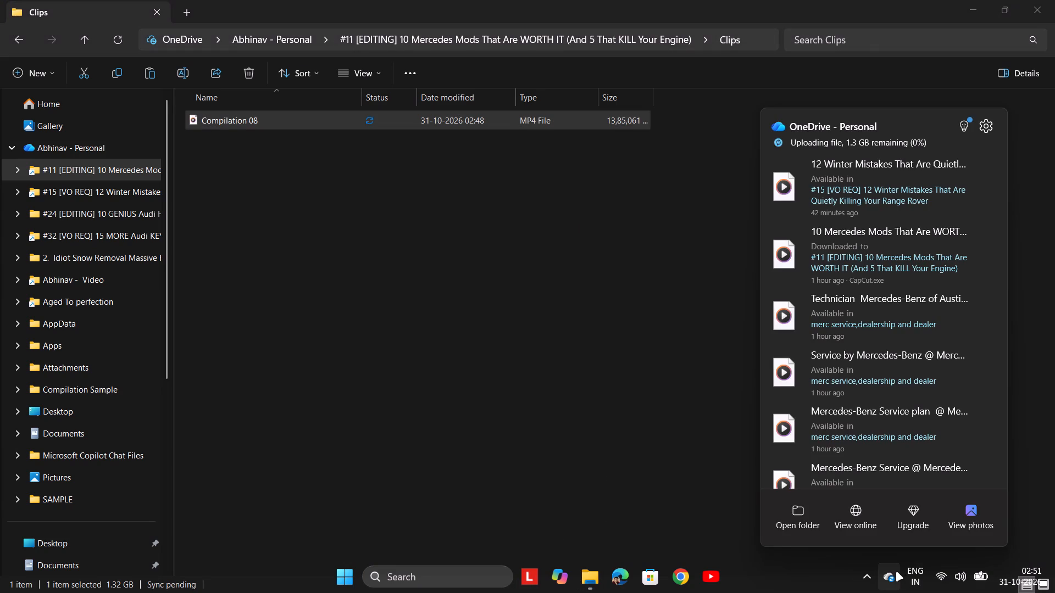